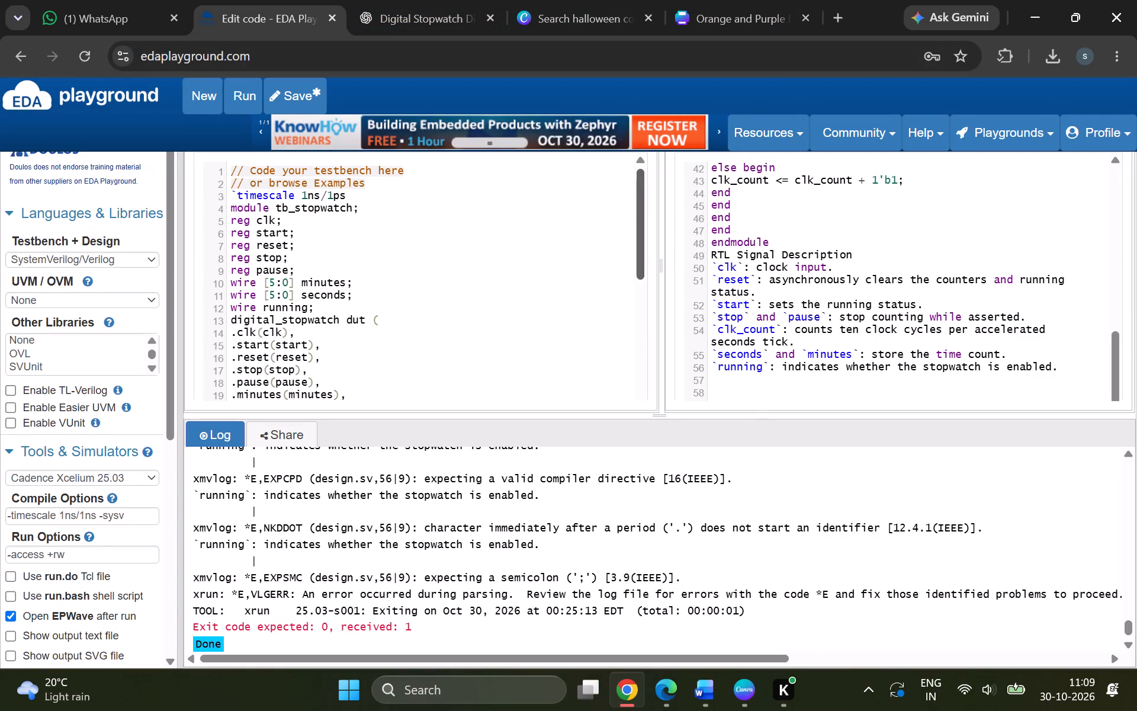
# Open the Black Modern Halloween Makeup Contest flyer from the existing Canva designs and compare it with the Halloween certificate design.
pyautogui.click(734, 15)
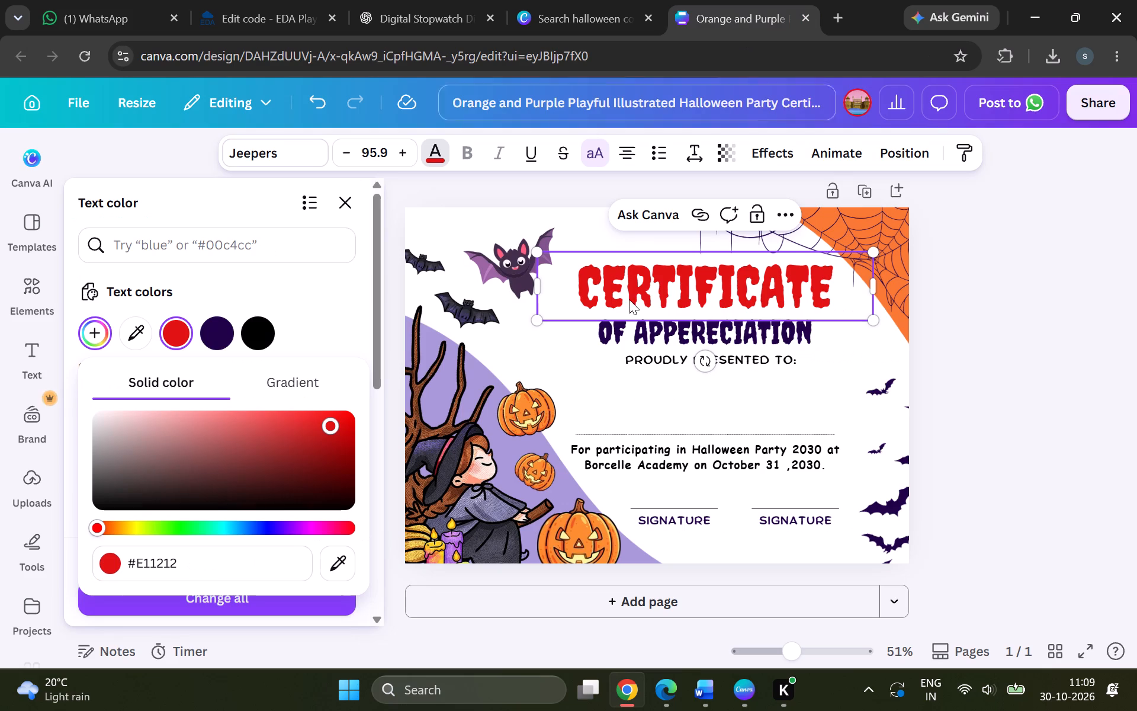
pyautogui.click(985, 402)
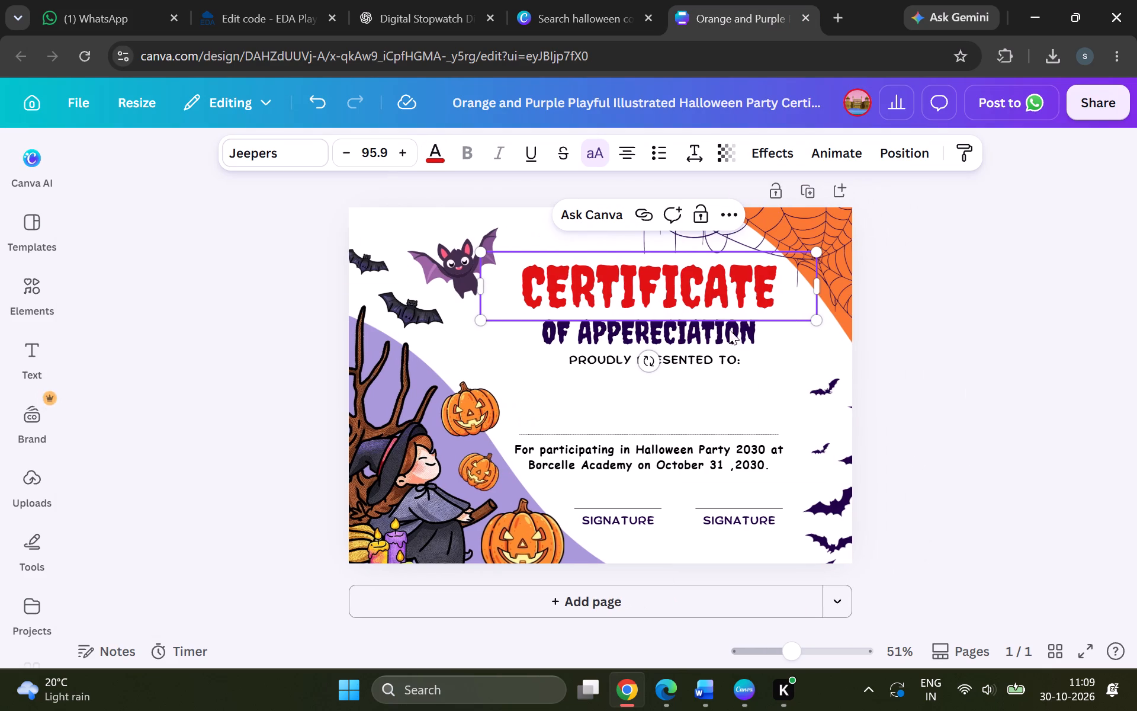
pyautogui.click(562, 13)
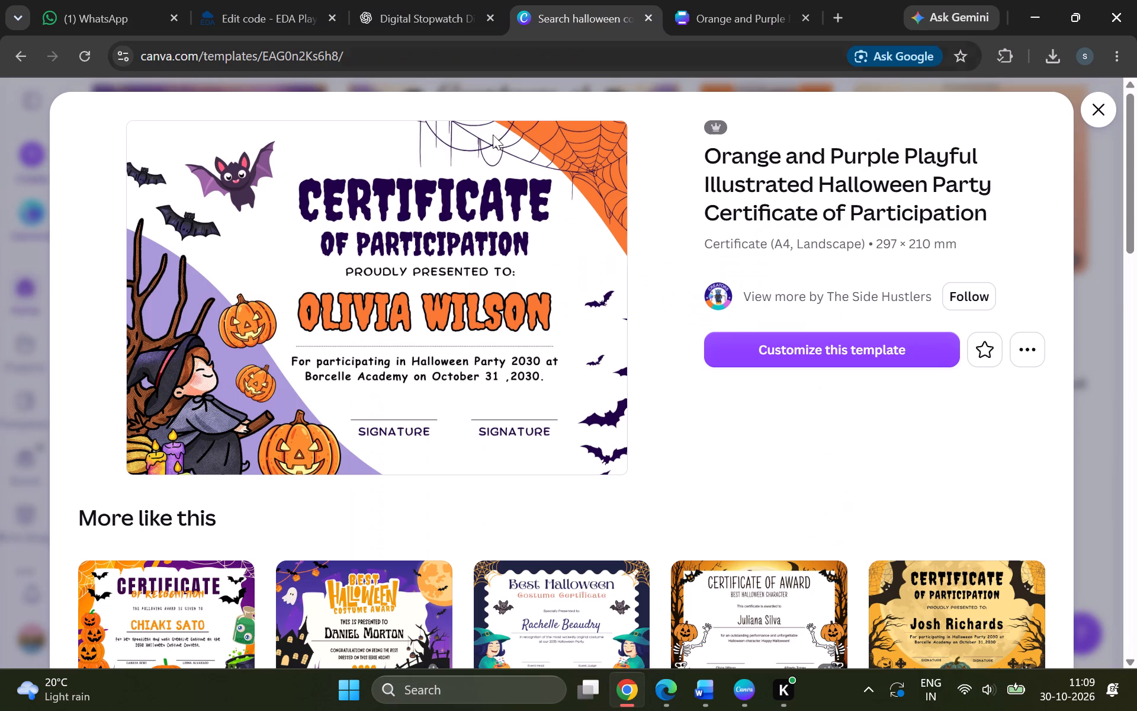
pyautogui.click(1101, 110)
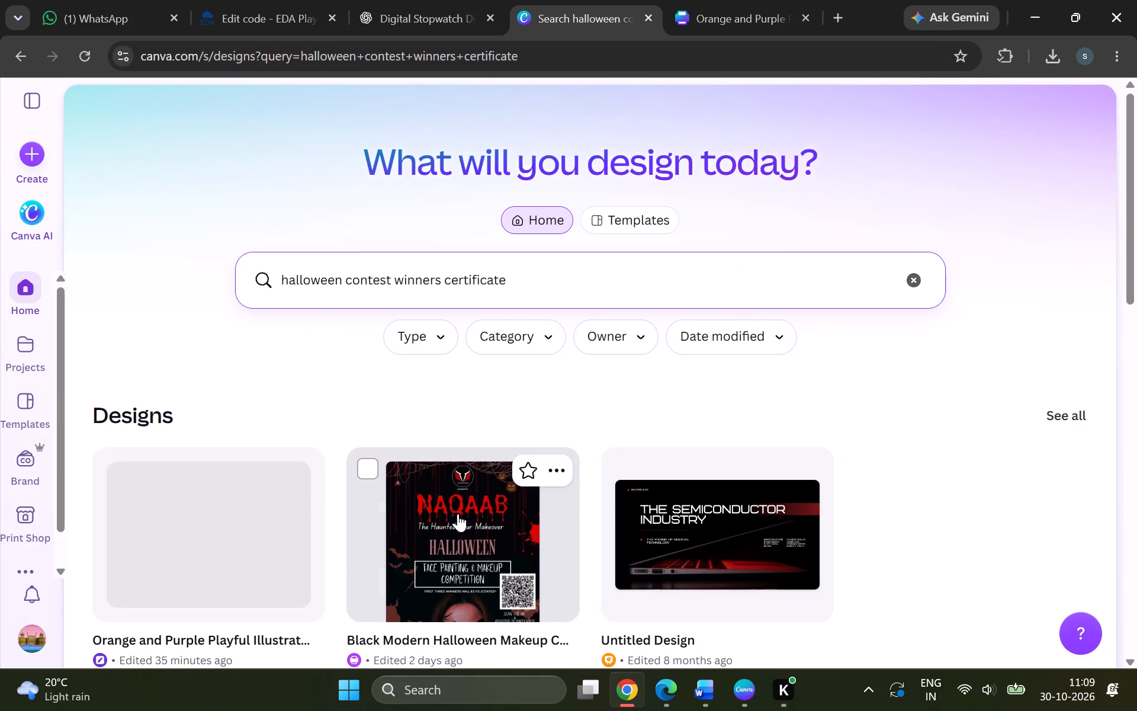
pyautogui.click(454, 546)
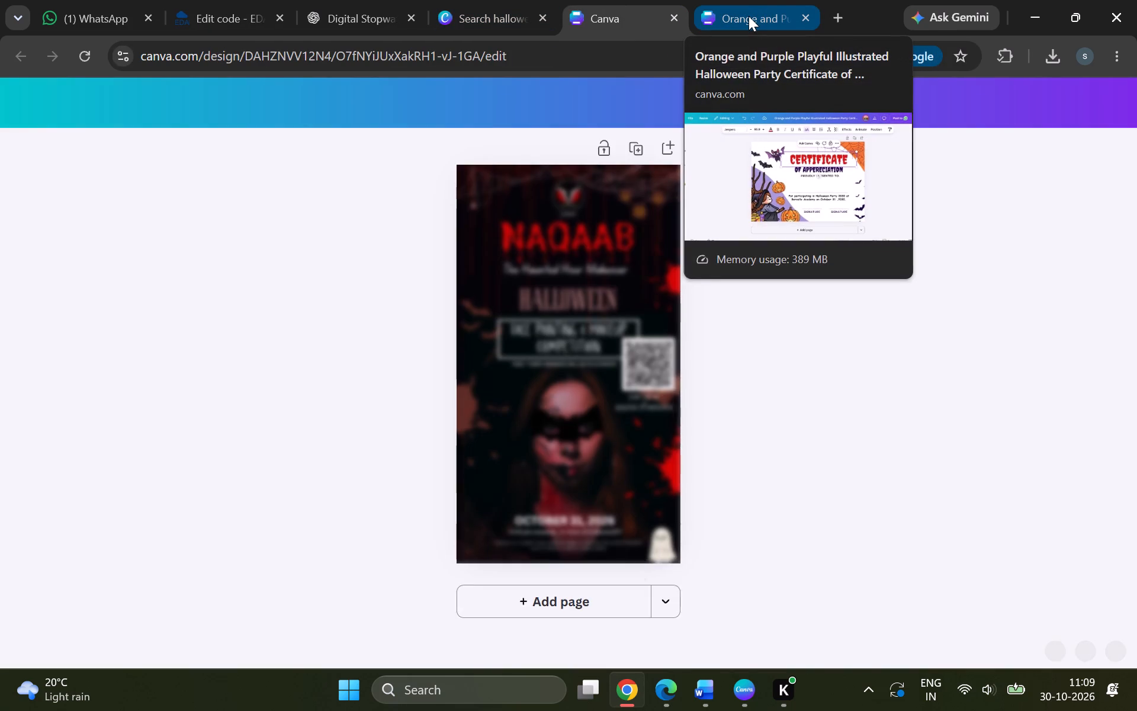
pyautogui.click(749, 16)
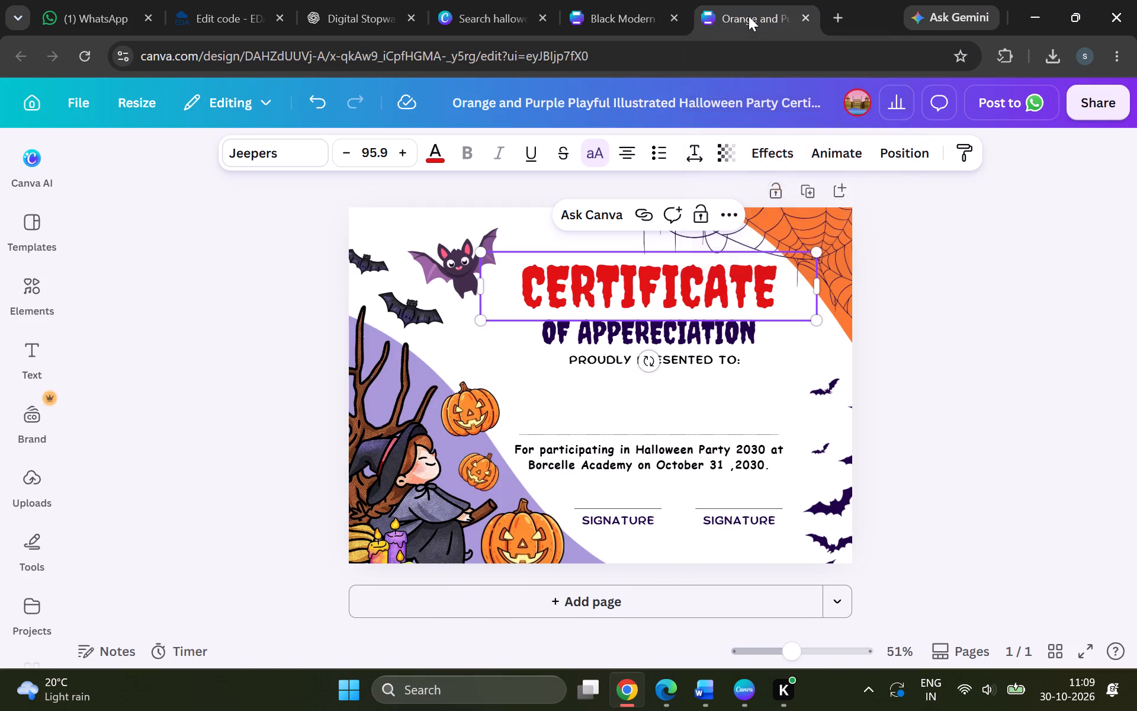
pyautogui.click(599, 26)
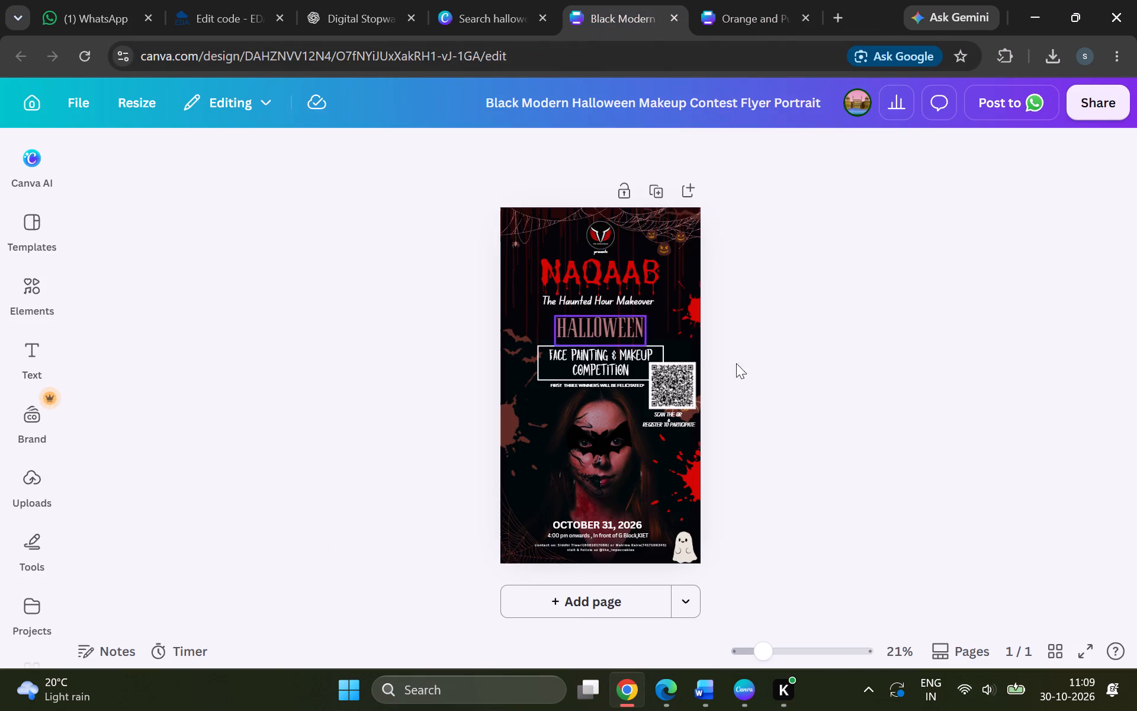
pyautogui.click(788, 380)
pyautogui.click(740, 1)
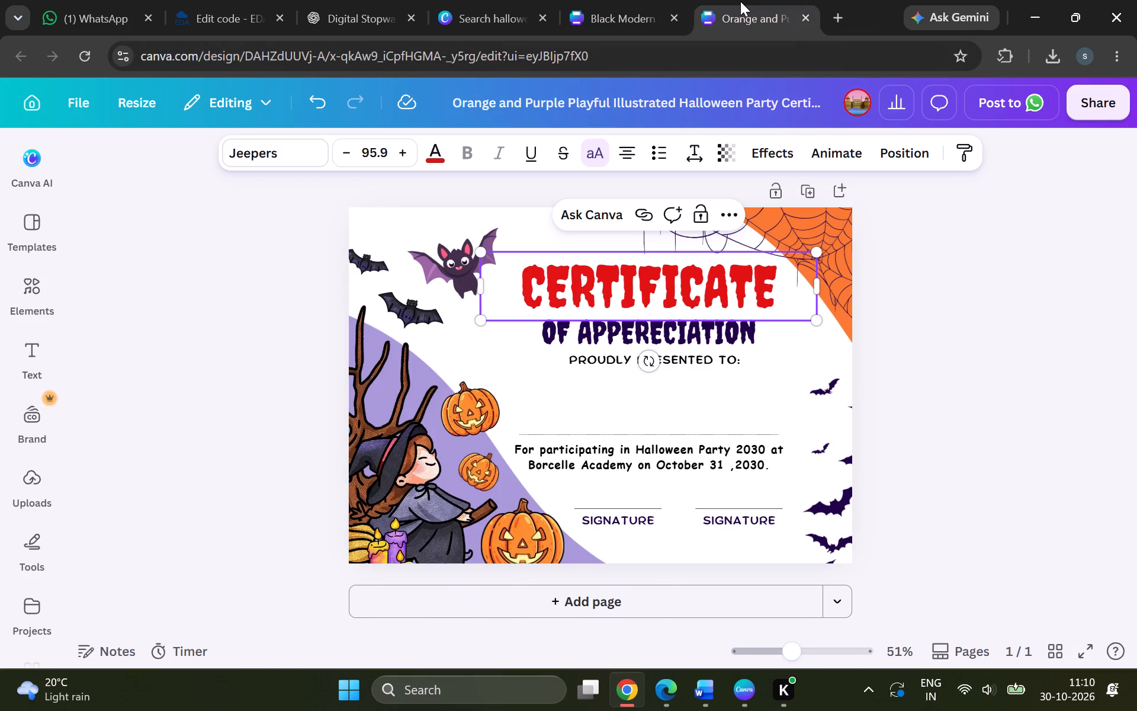
# Recolour the certificate's light purple curved background shape behind the witch illustration to black.
pyautogui.click(441, 385)
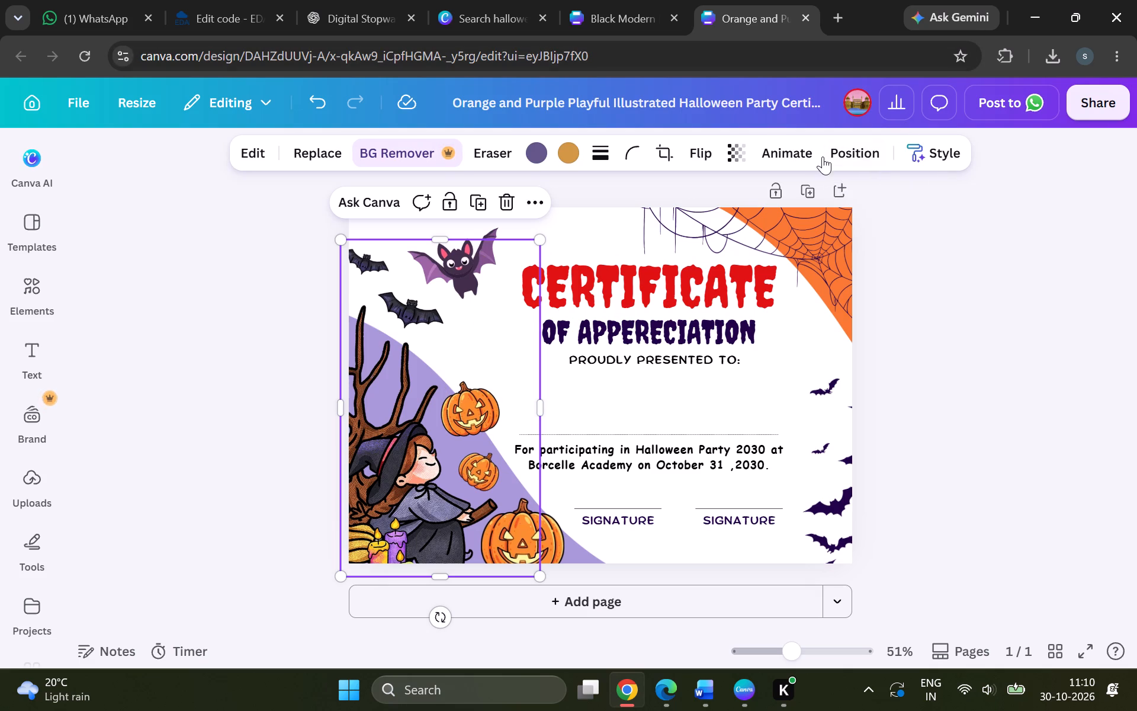
pyautogui.click(822, 155)
pyautogui.click(858, 145)
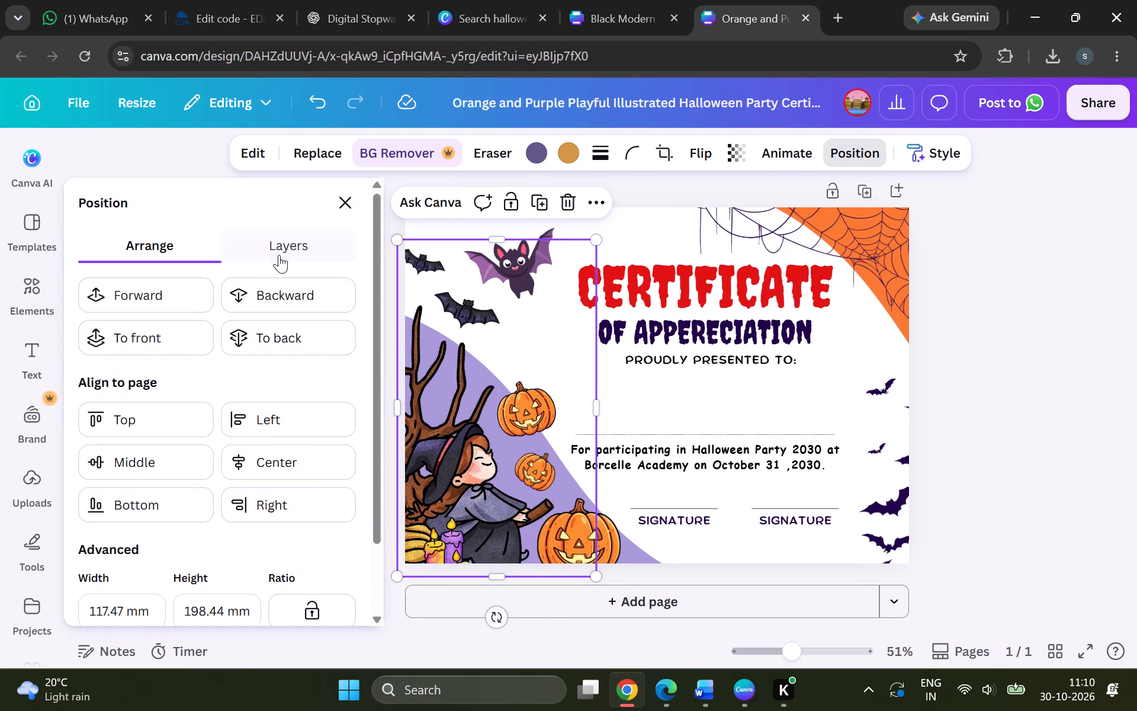
pyautogui.click(288, 246)
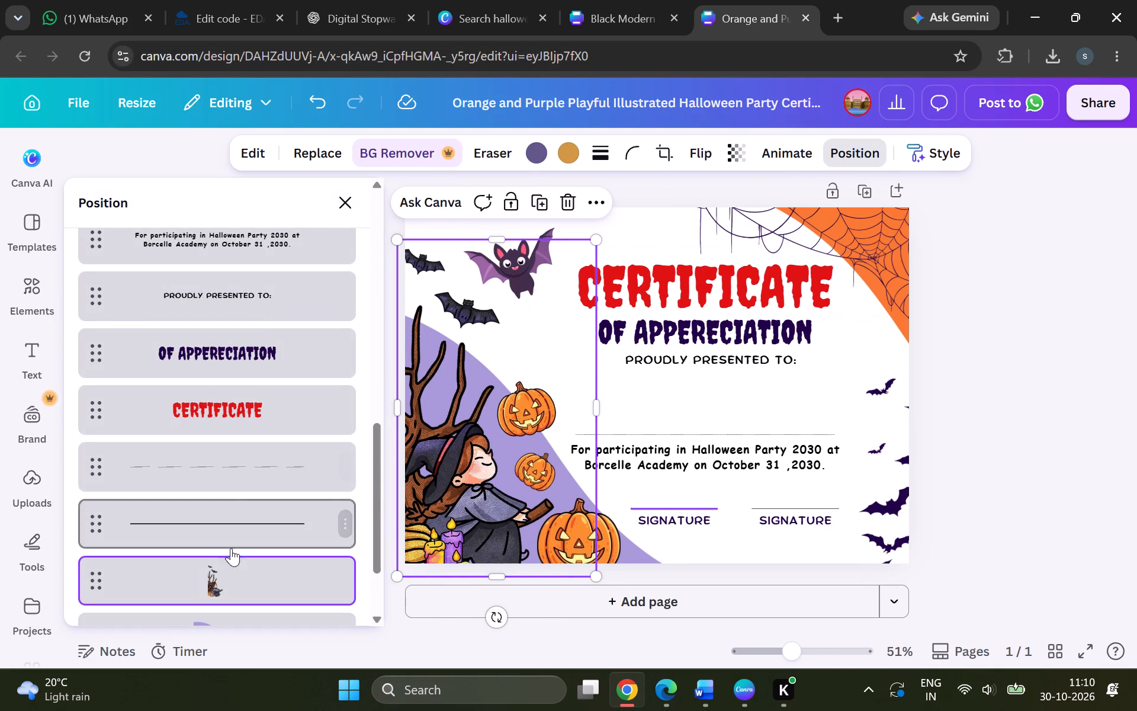
pyautogui.scroll(-5, 232, 570)
pyautogui.click(227, 508)
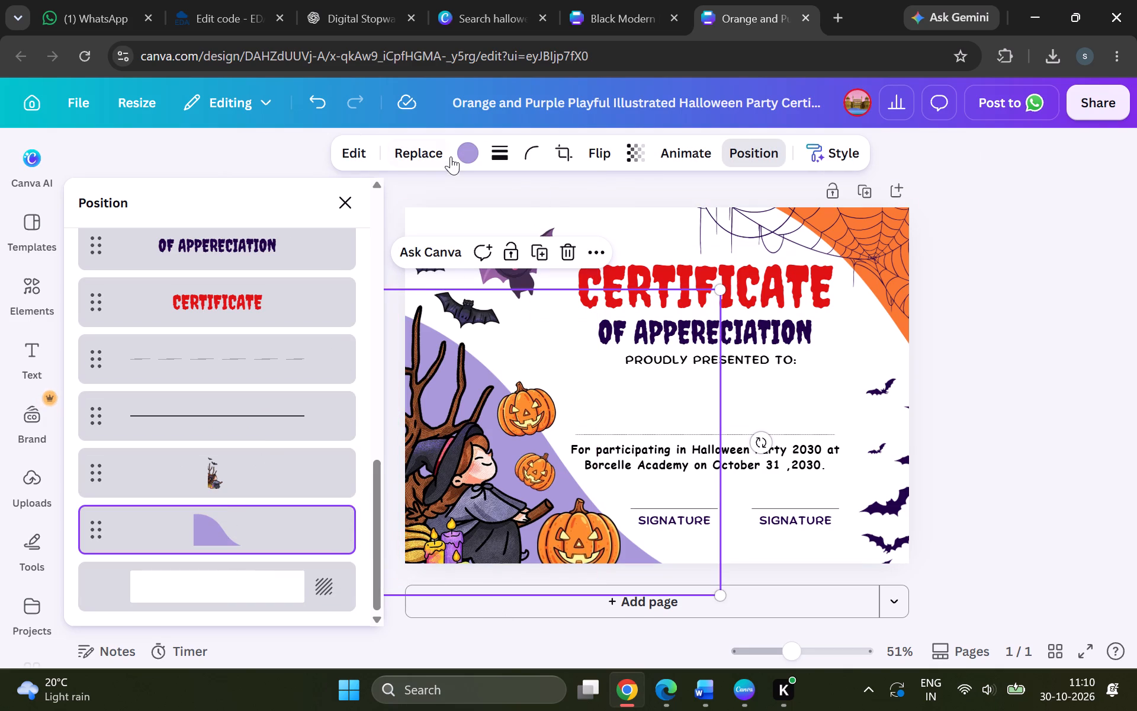
pyautogui.click(460, 150)
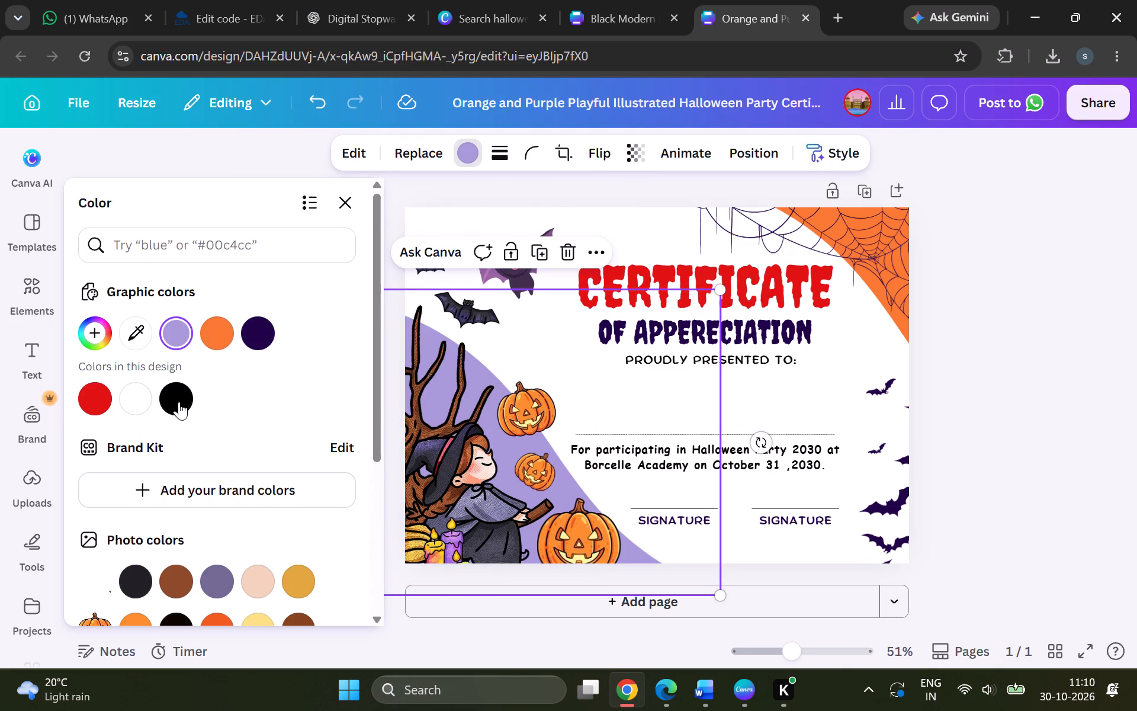
pyautogui.click(169, 408)
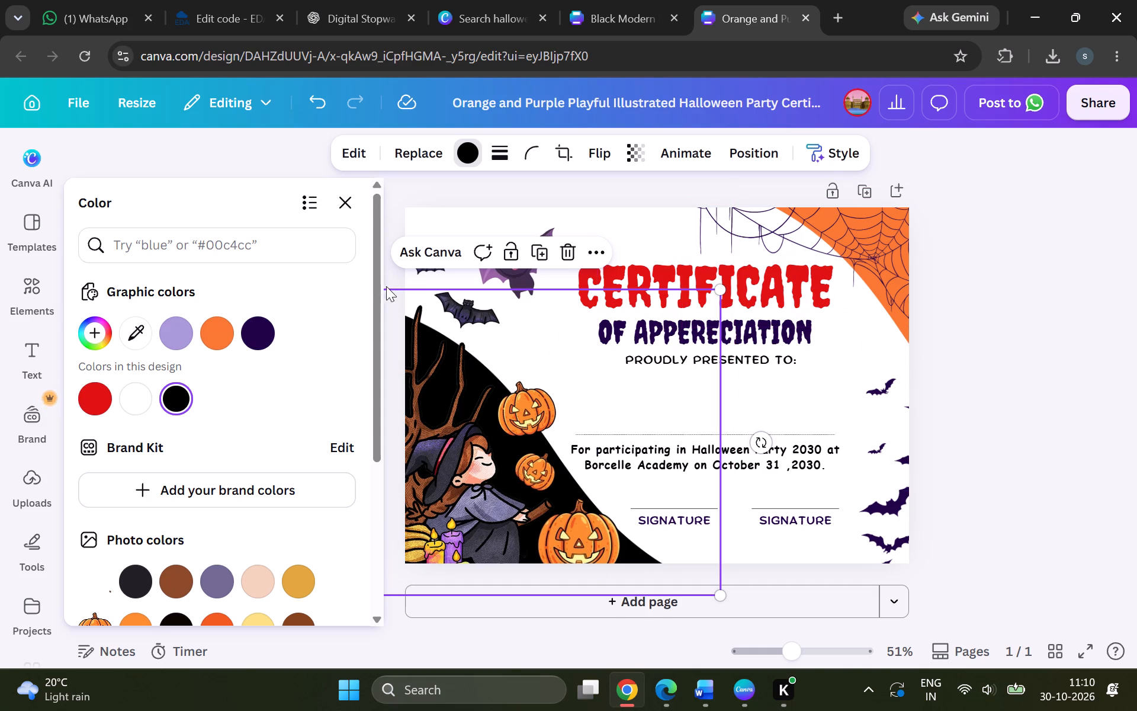
# Recolour the spider web in the certificate's upper corner to the brown from the photo colours.
pyautogui.click(738, 219)
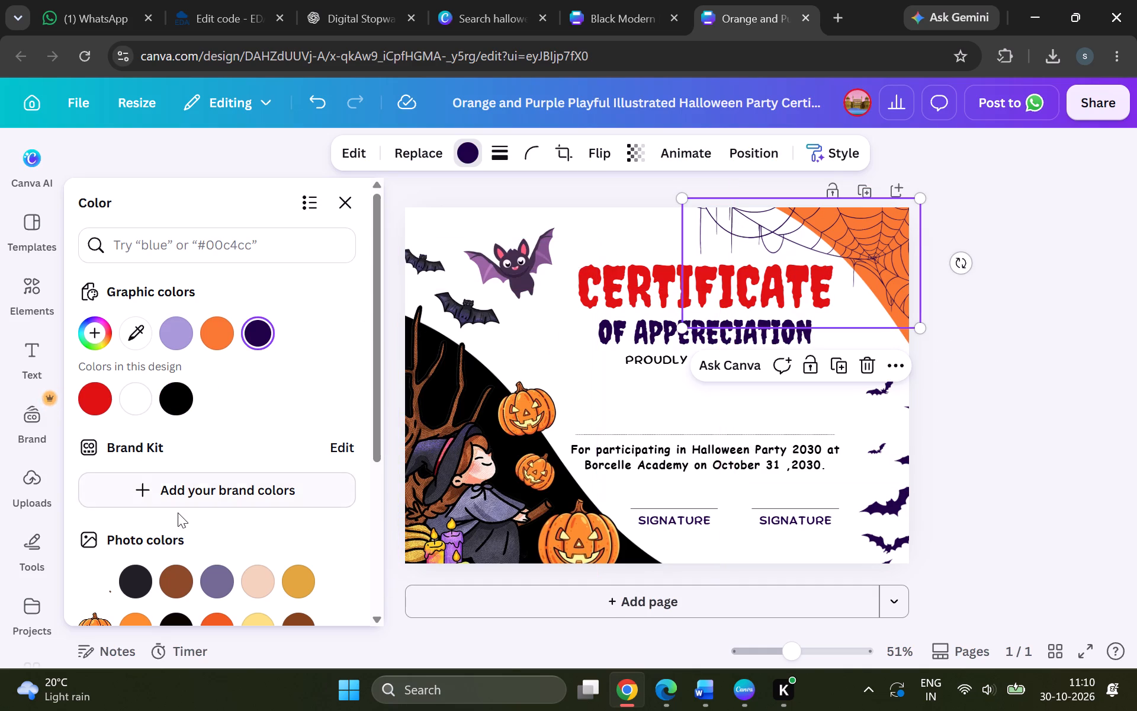
pyautogui.scroll(-1, 178, 513)
pyautogui.click(177, 540)
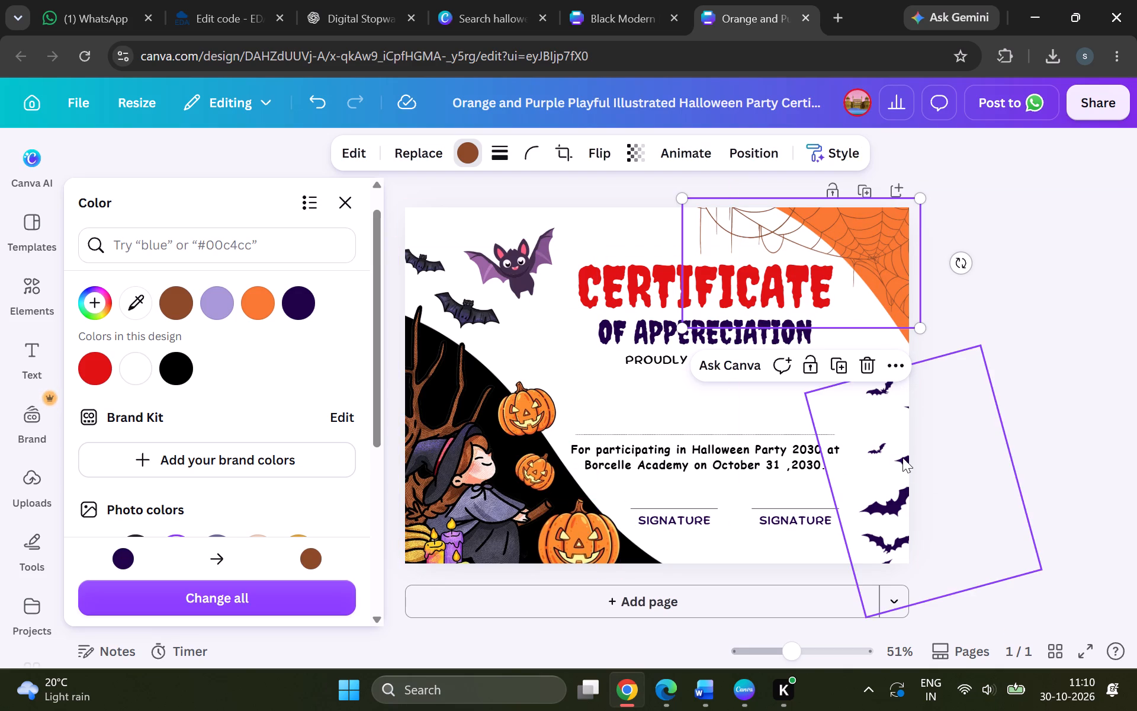
# Delete the purple smiling bat beside the CERTIFICATE title.
pyautogui.click(522, 257)
pyautogui.press('BackSpace')
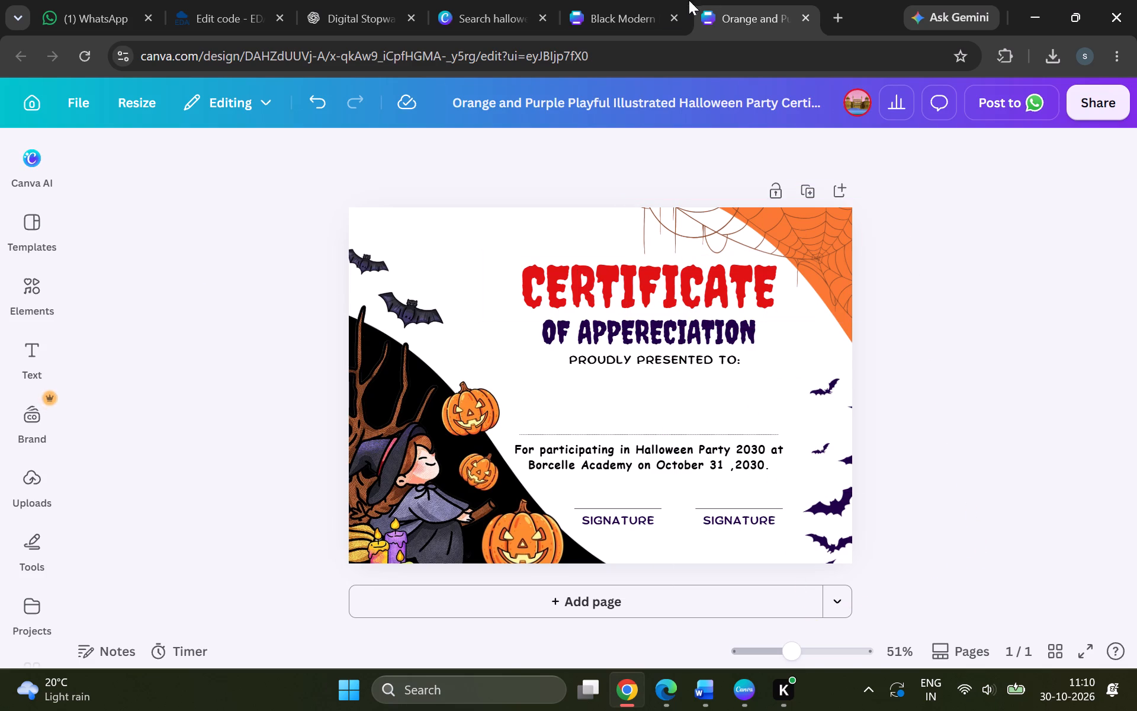
# Check the text colour of the NAQAAB title in the Halloween makeup contest flyer.
pyautogui.click(614, 18)
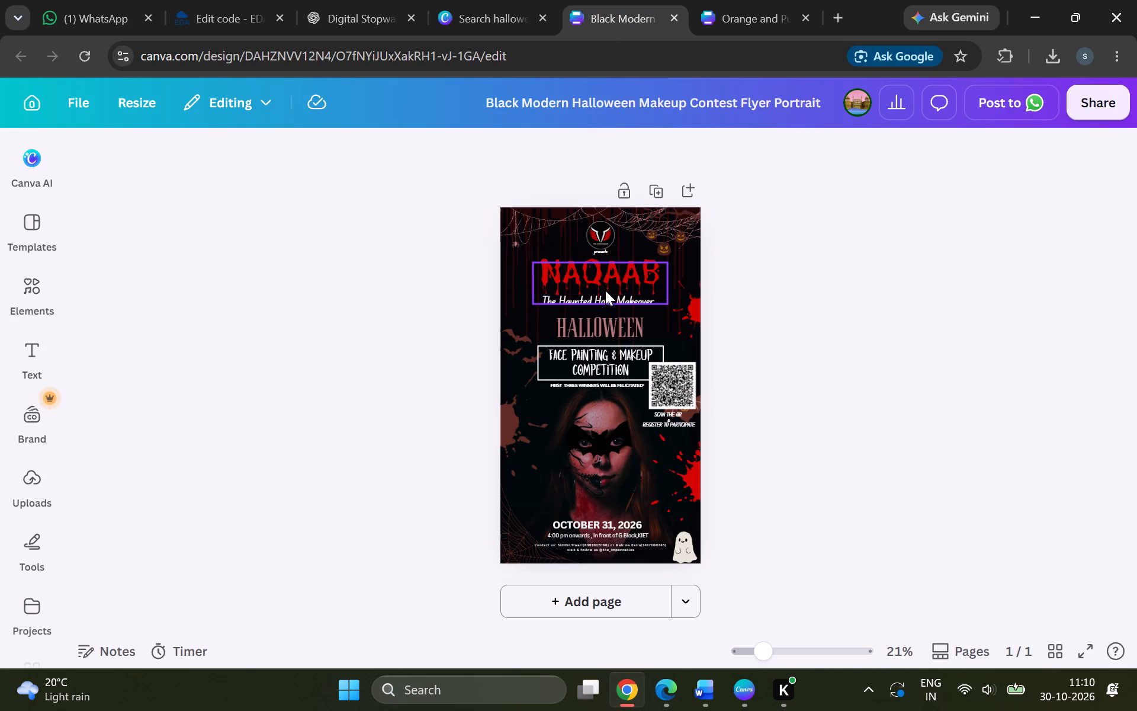
pyautogui.click(605, 284)
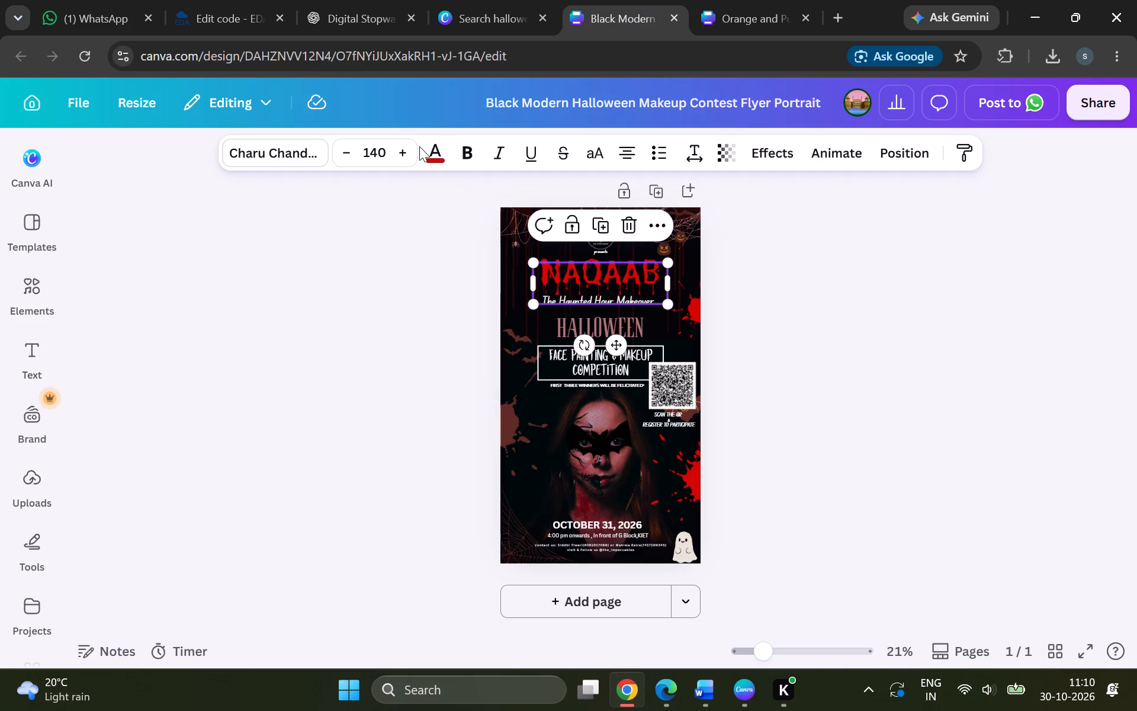
pyautogui.click(425, 146)
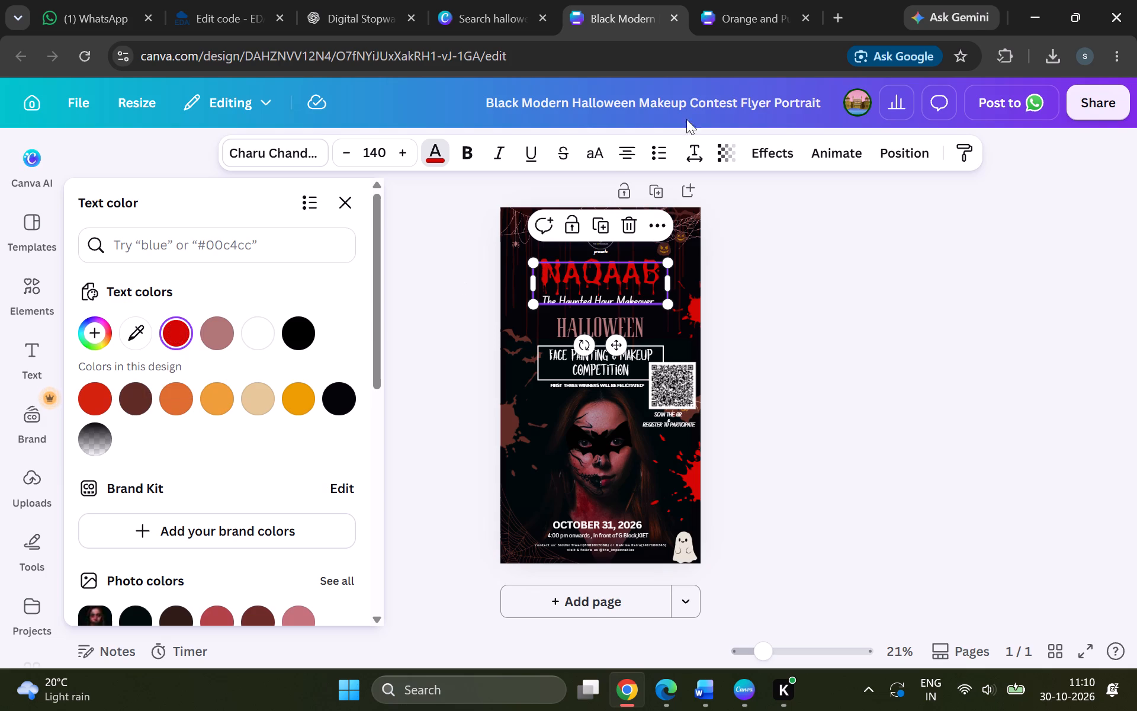
pyautogui.click(743, 8)
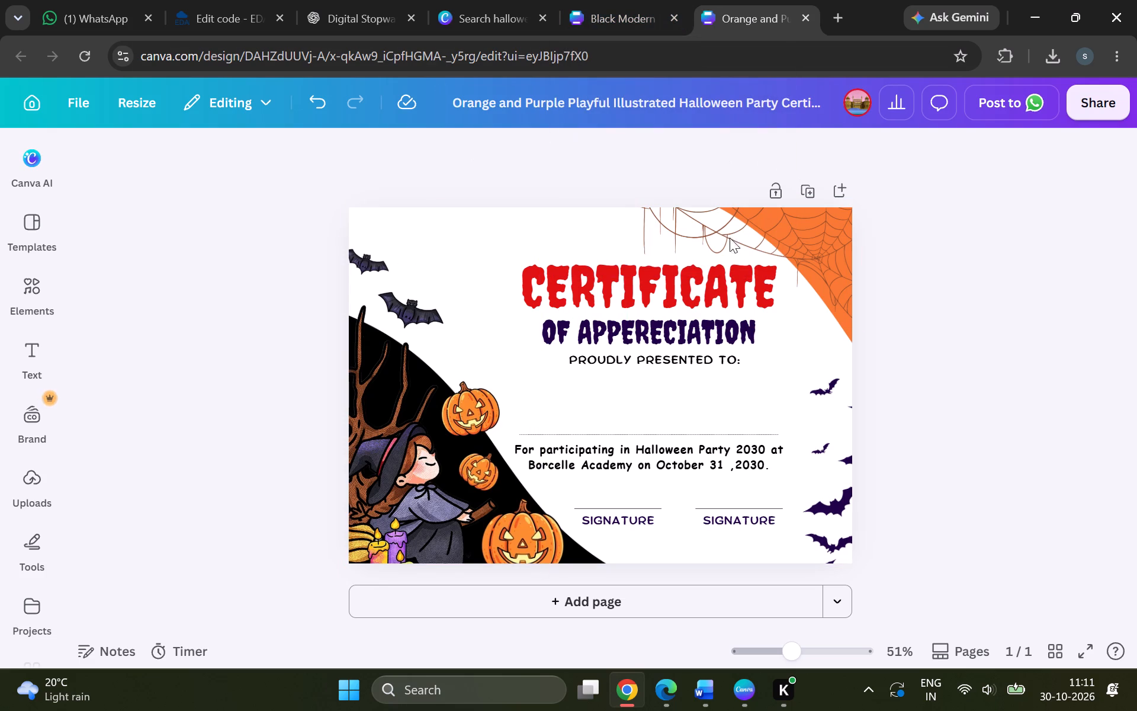
# Look up the flyer title's red, #d50603, in the text colours for the certificate's CERTIFICATE title.
pyautogui.click(679, 296)
pyautogui.click(584, 290)
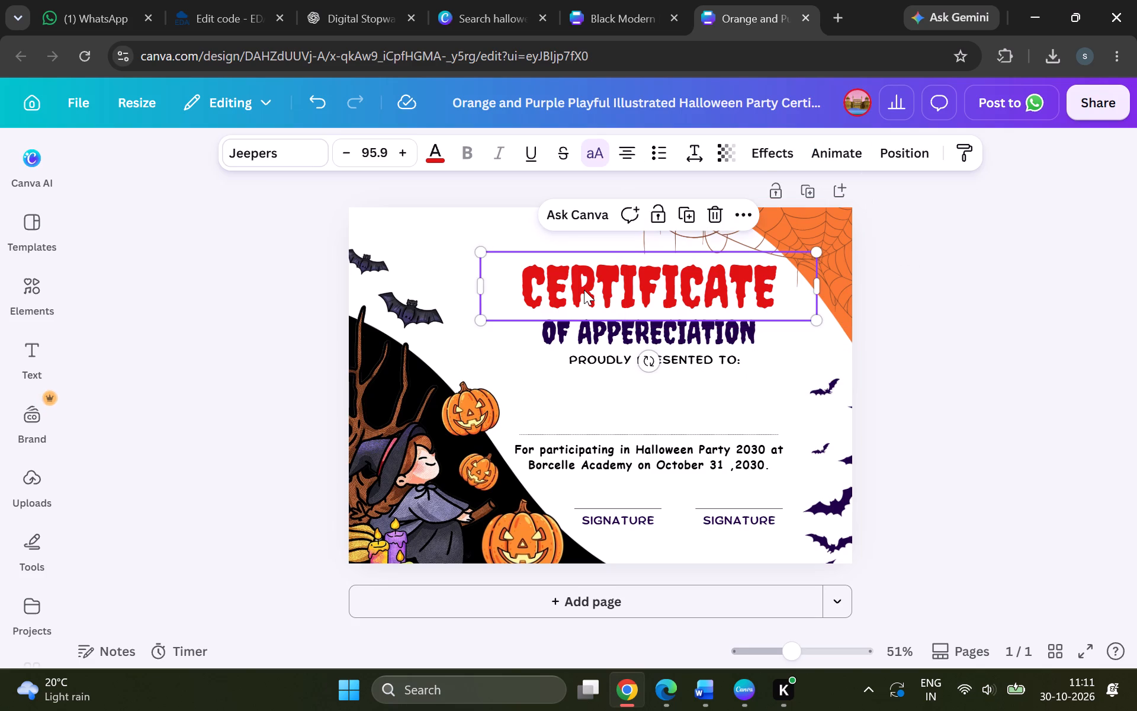
pyautogui.click(435, 152)
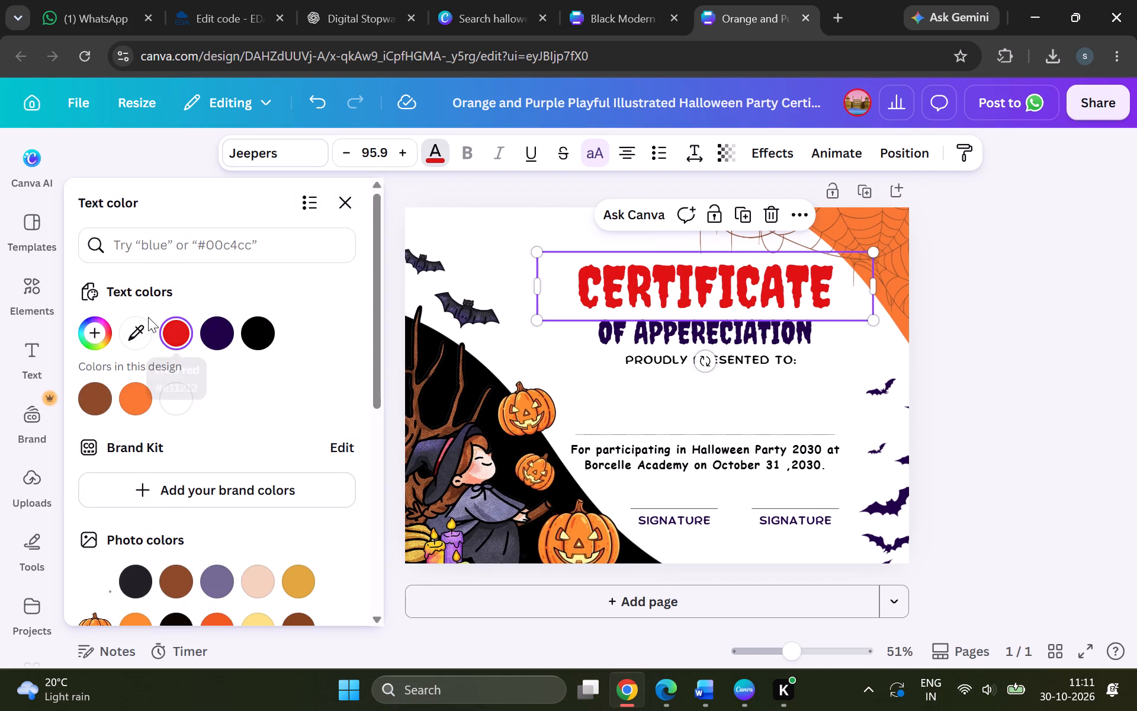
pyautogui.click(179, 238)
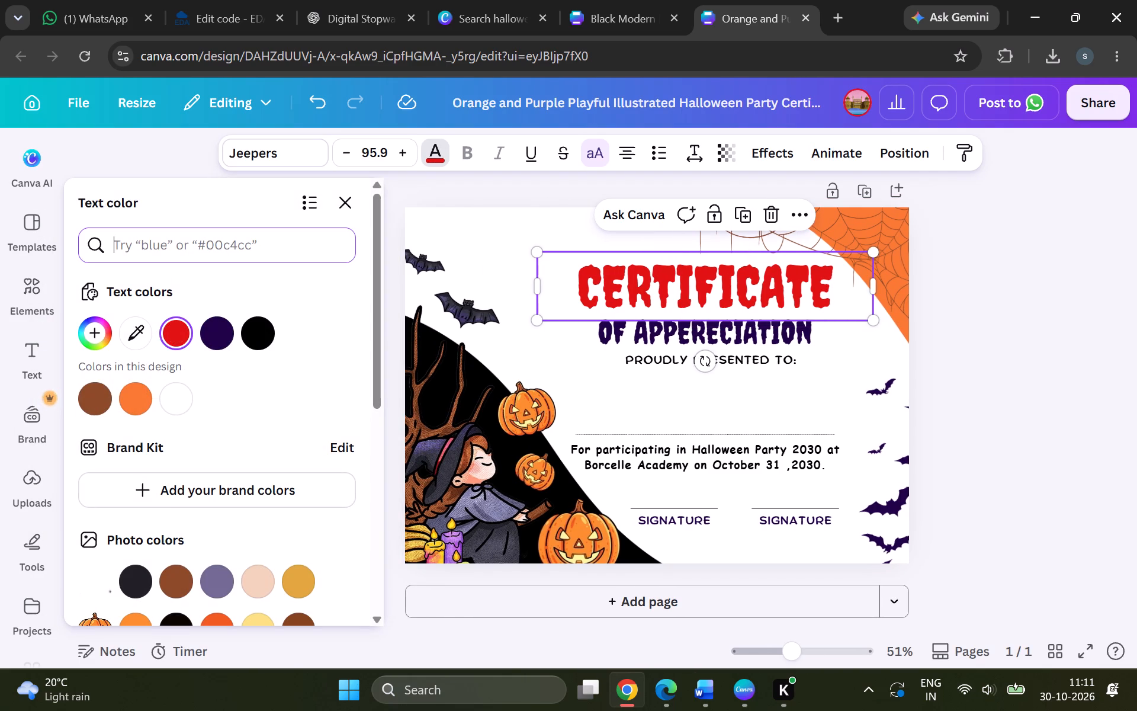
pyautogui.hotkey('ctrl', '3')
pyautogui.press('d')
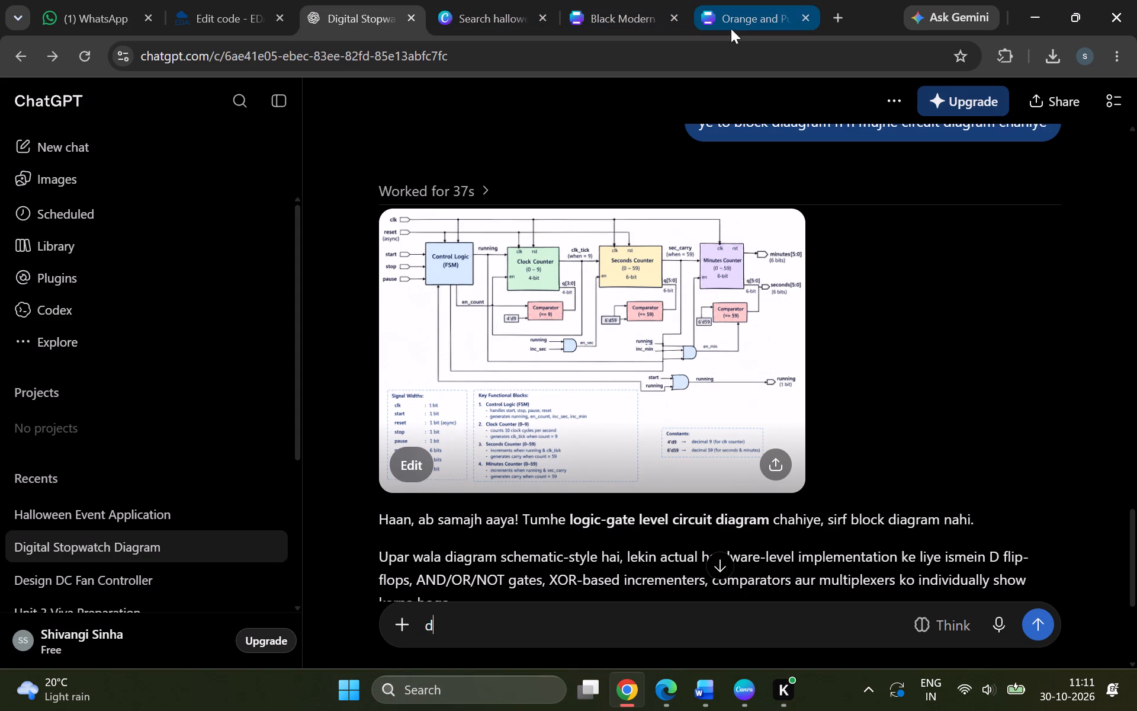
pyautogui.click(747, 24)
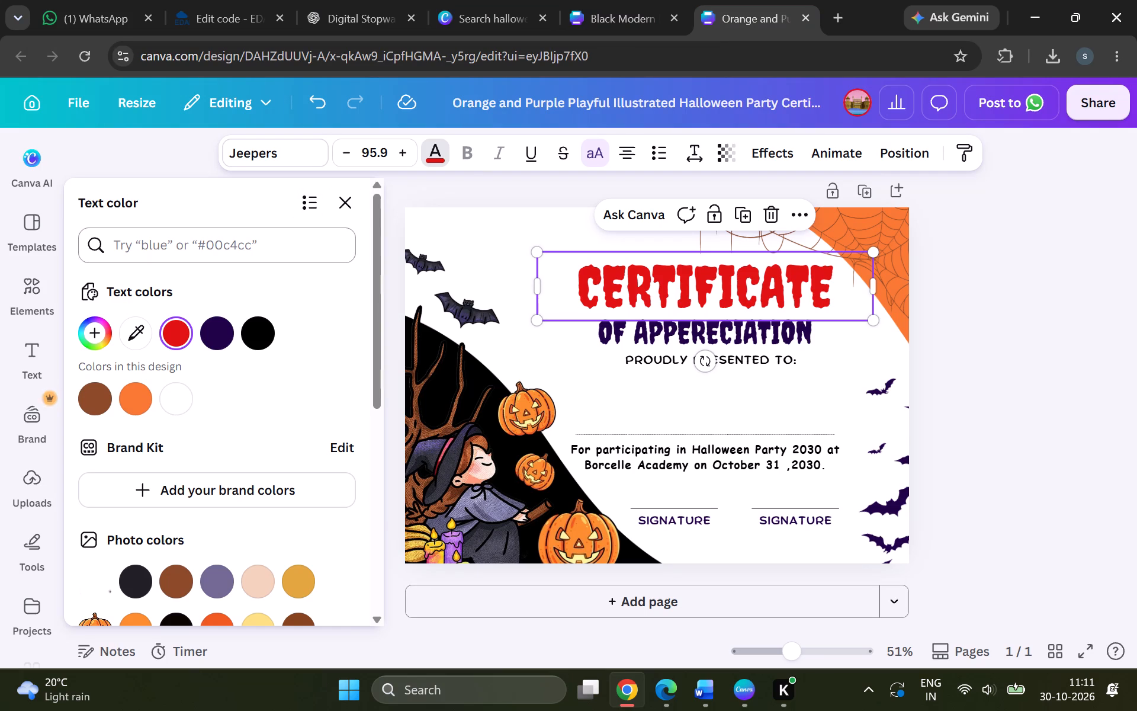
pyautogui.click(256, 251)
pyautogui.hotkey('shift', '#')
pyautogui.write('d50')
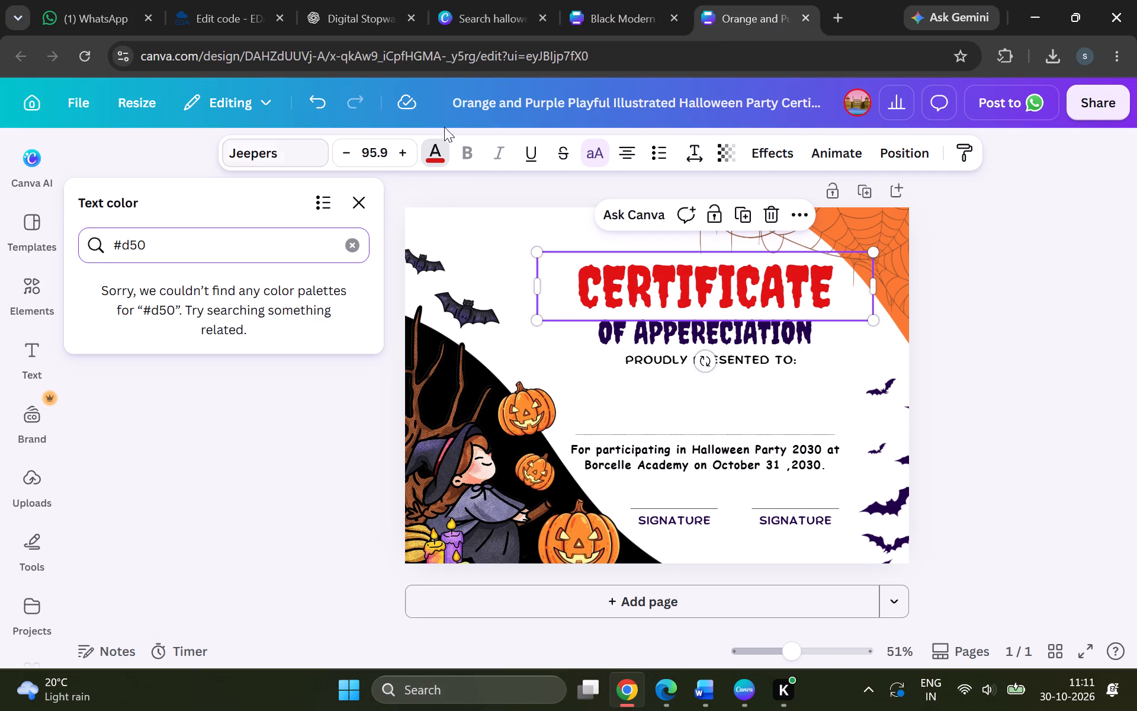
pyautogui.click(612, 14)
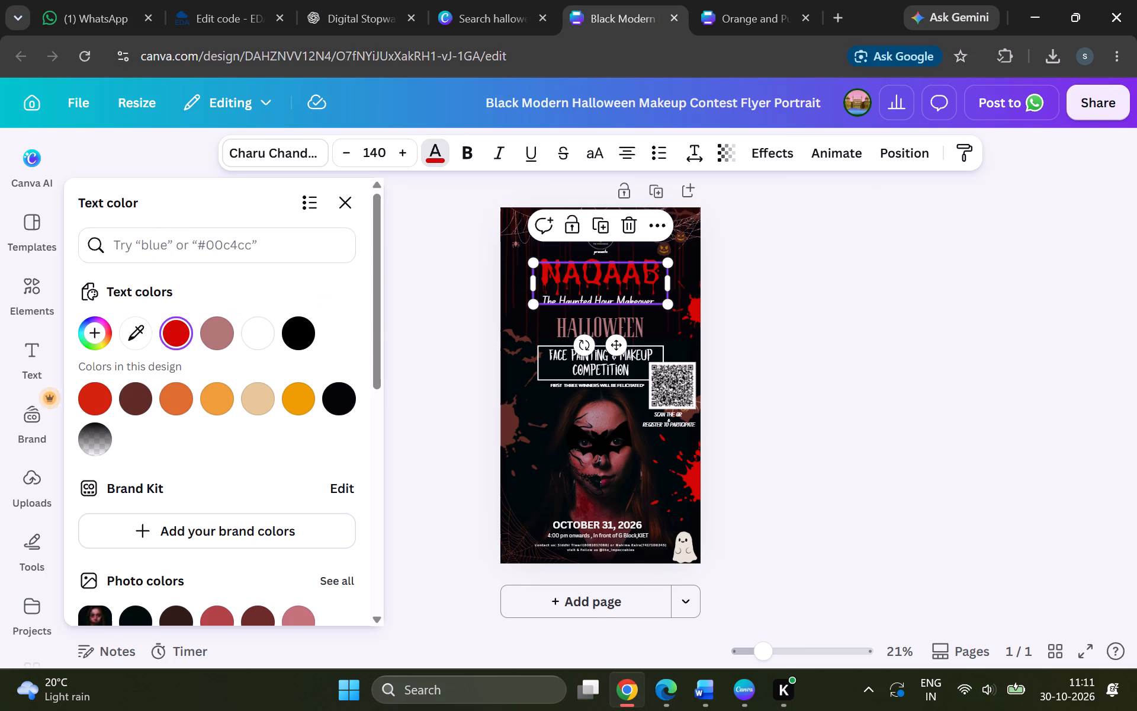
pyautogui.click(741, 7)
pyautogui.write('603')
pyautogui.press('Return')
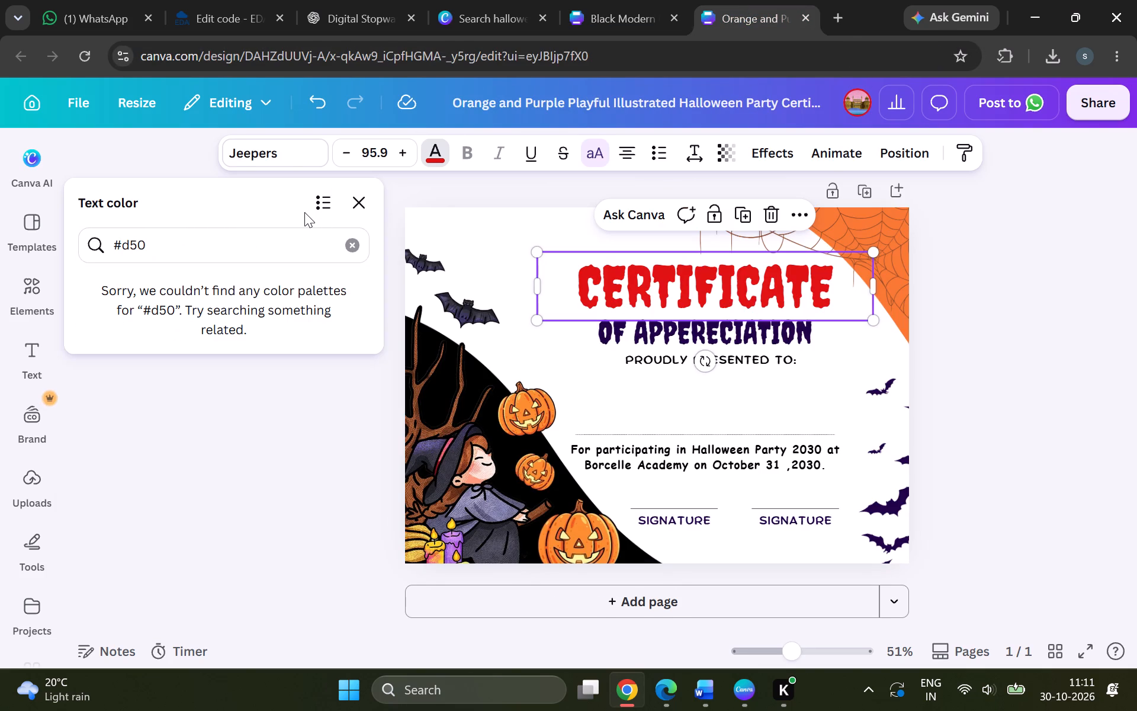
pyautogui.click(252, 242)
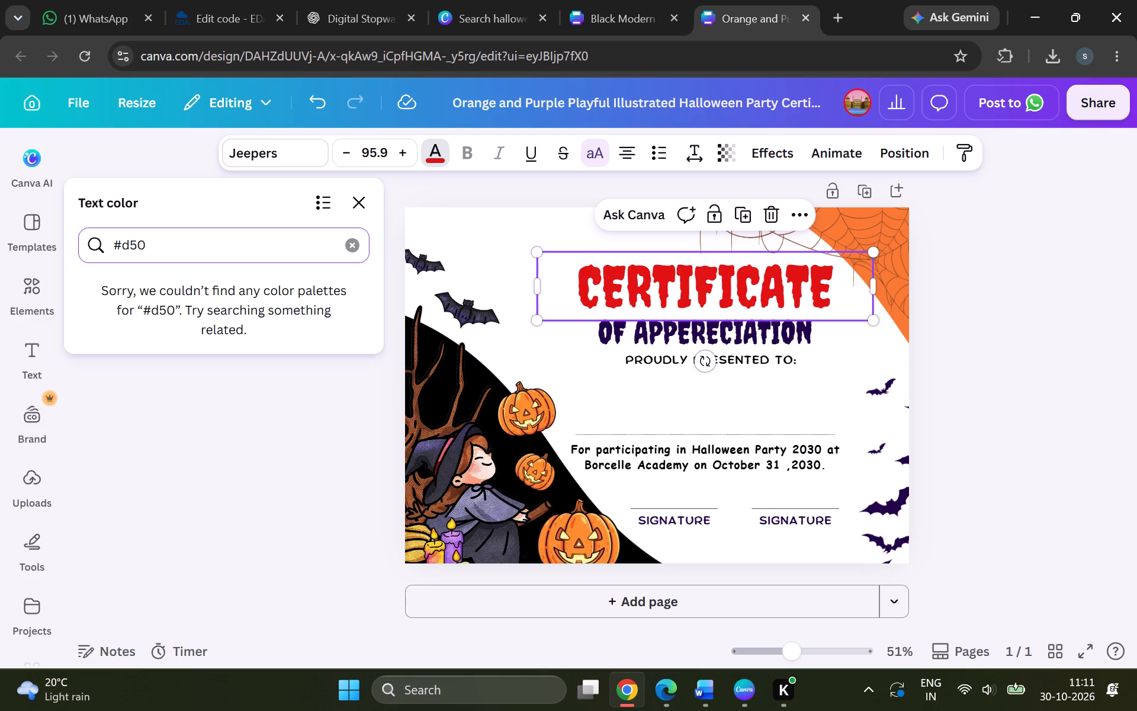
pyautogui.write('603')
pyautogui.press('Return')
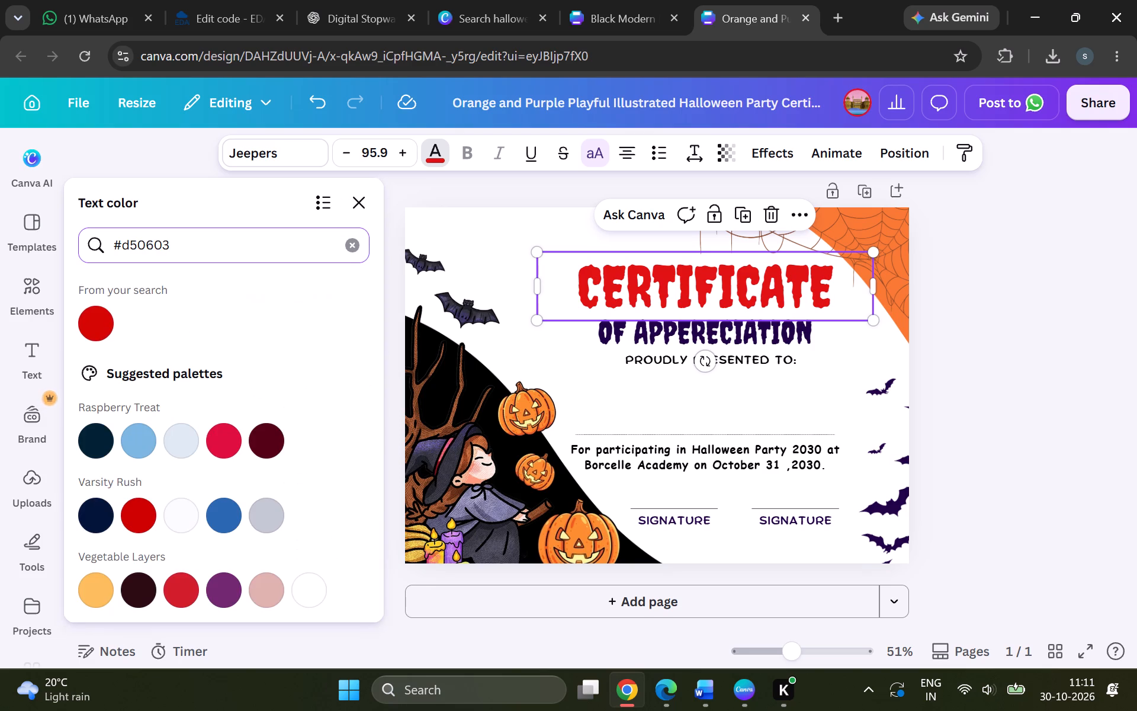
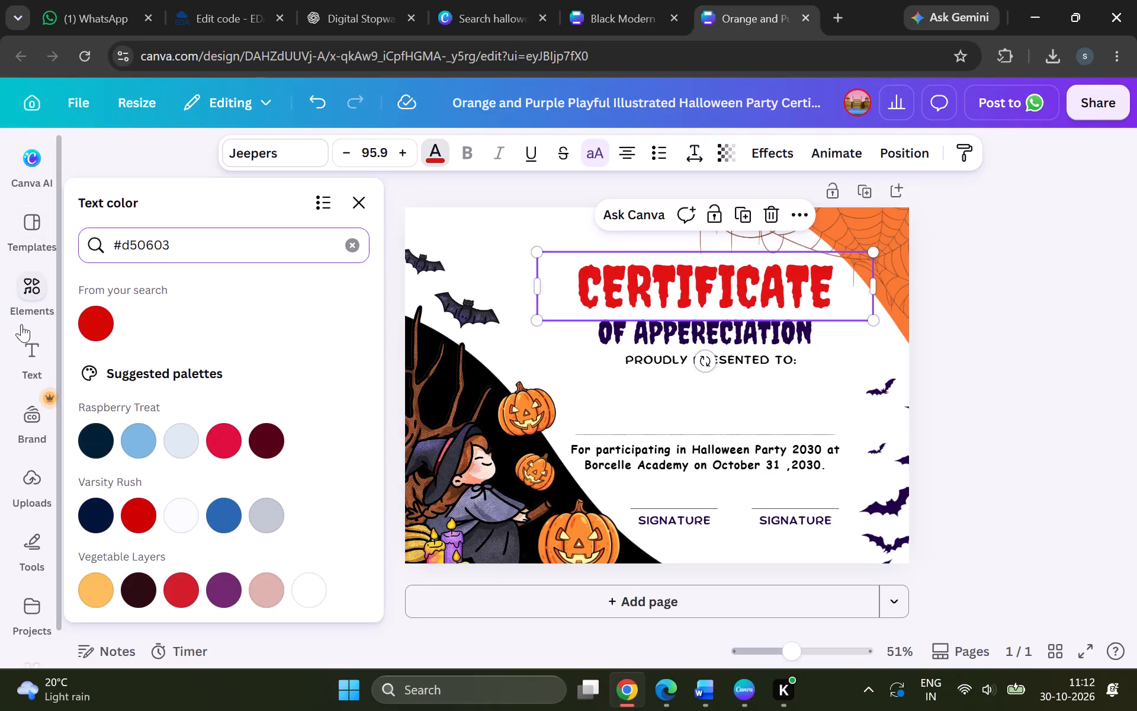
# Apply the searched red #d50603 to the CERTIFICATE title.
pyautogui.click(92, 316)
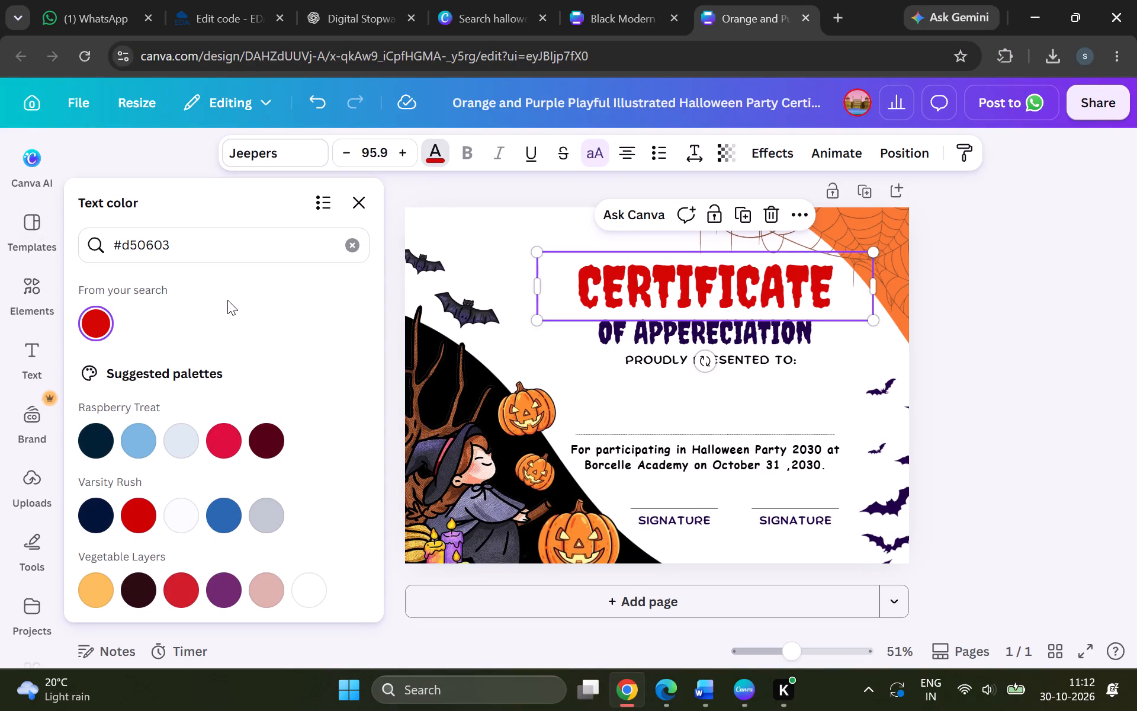
pyautogui.click(335, 356)
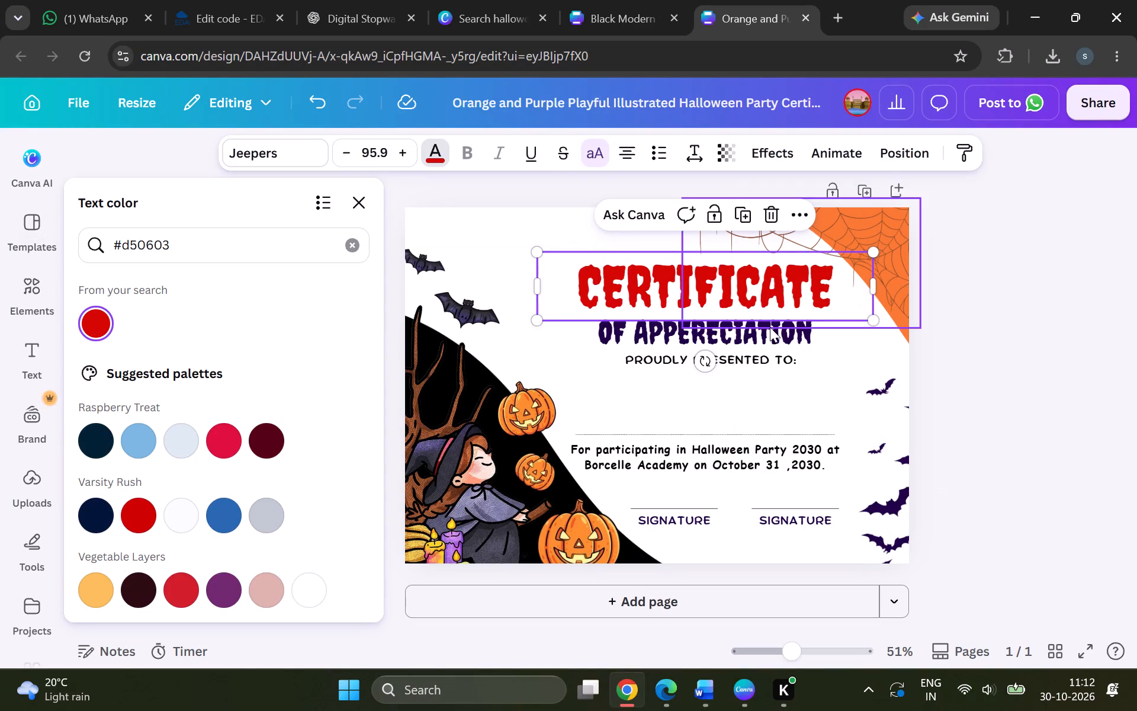
pyautogui.click(681, 338)
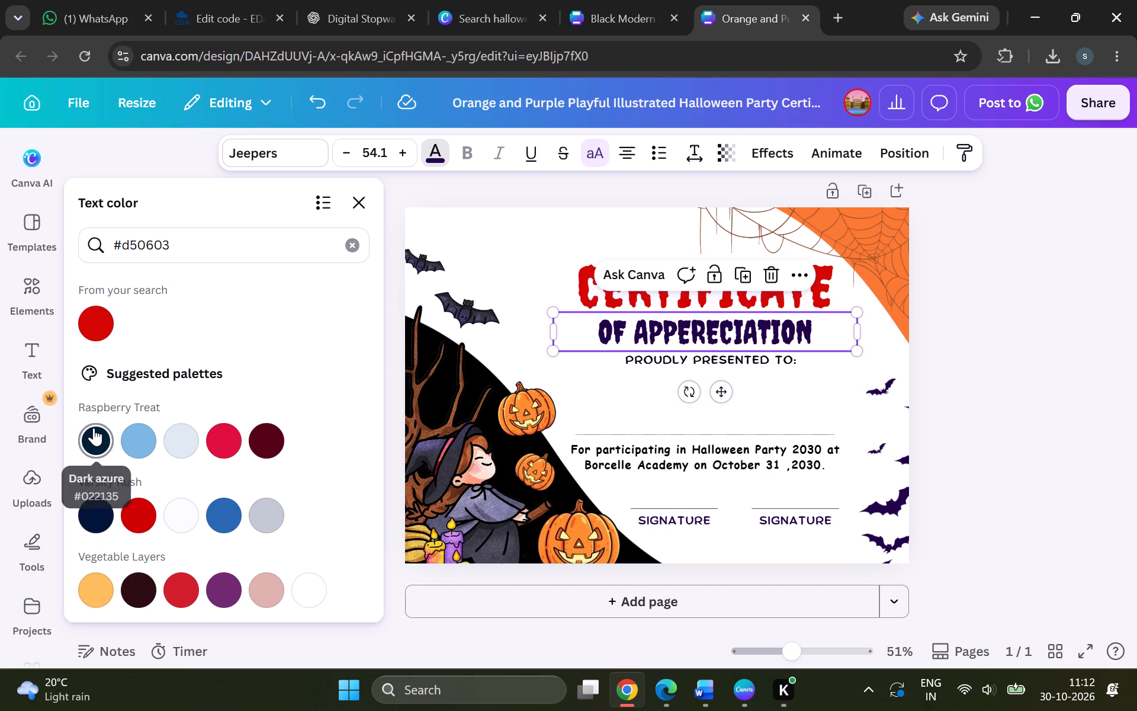
pyautogui.click(211, 234)
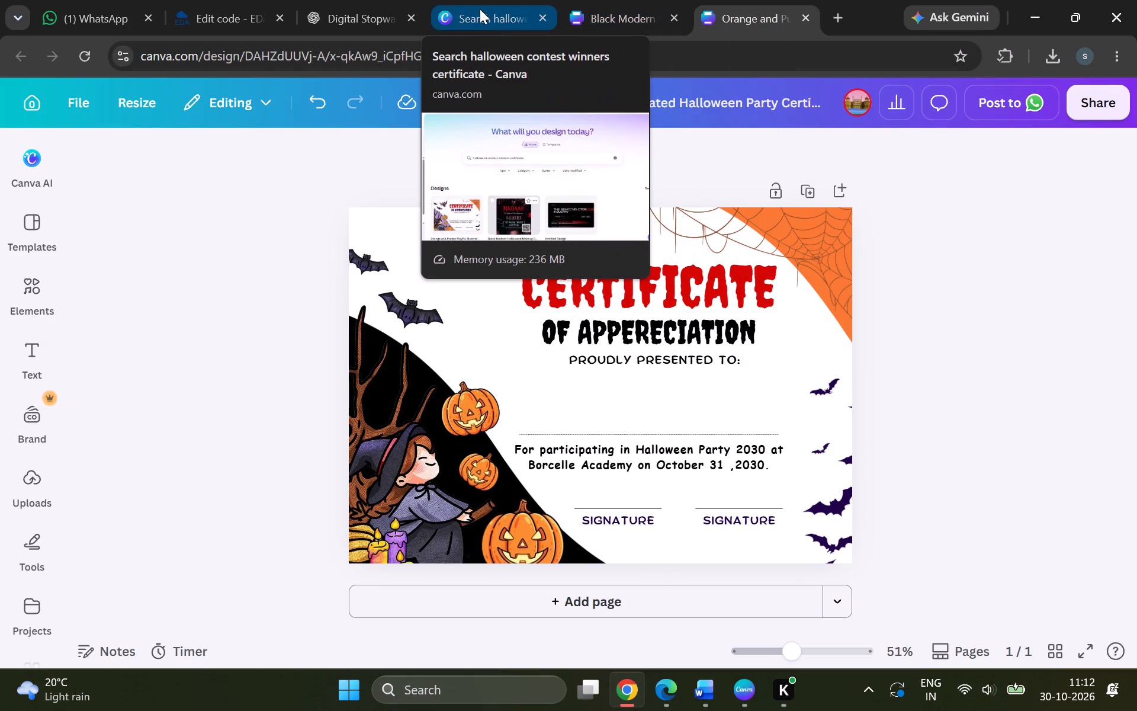
# Switch to the Halloween makeup contest flyer and check the colour code of the dark red splatter at its edge.
pyautogui.click(492, 20)
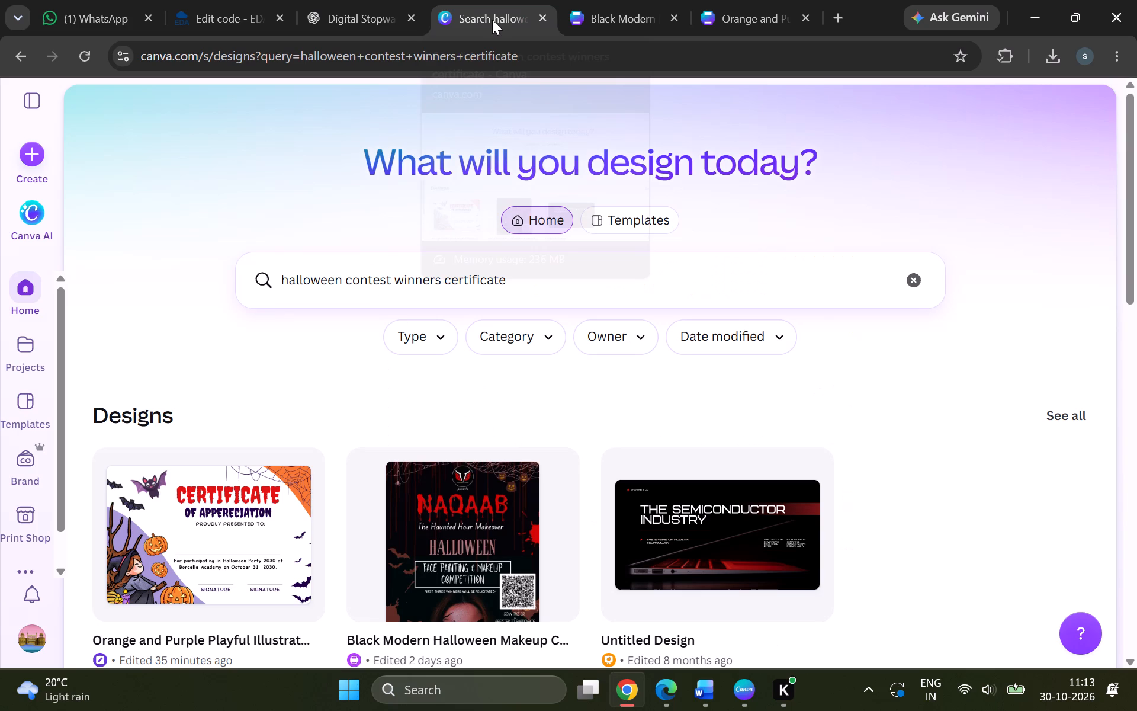
pyautogui.click(628, 1)
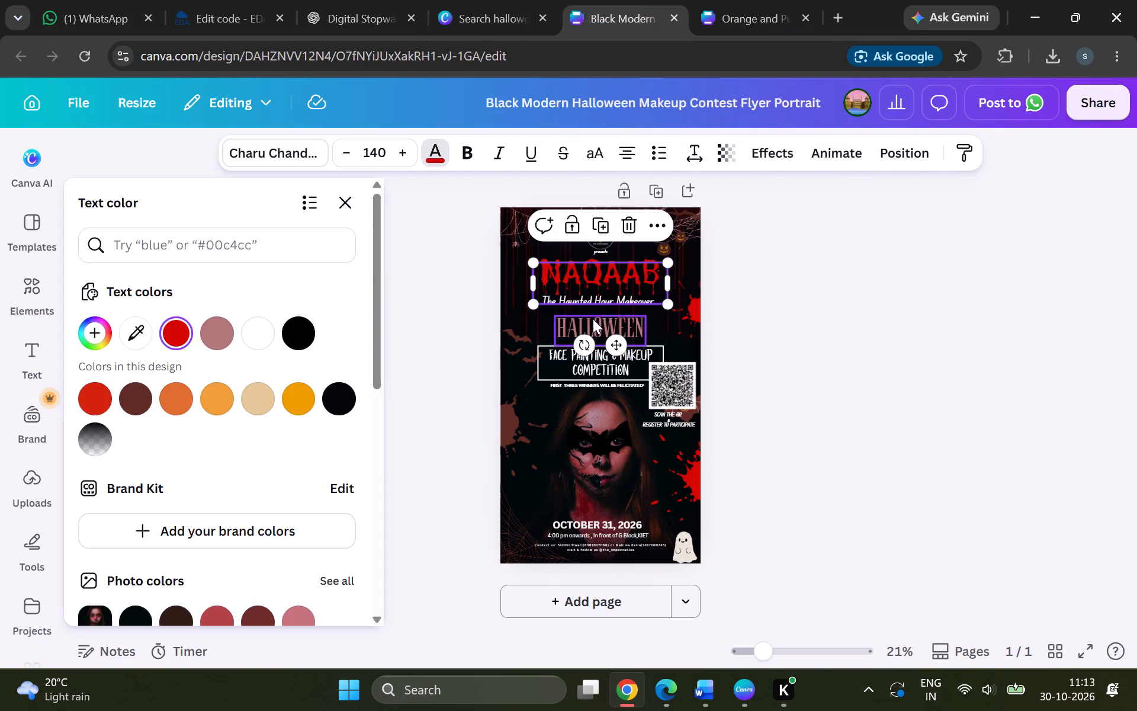
pyautogui.click(500, 441)
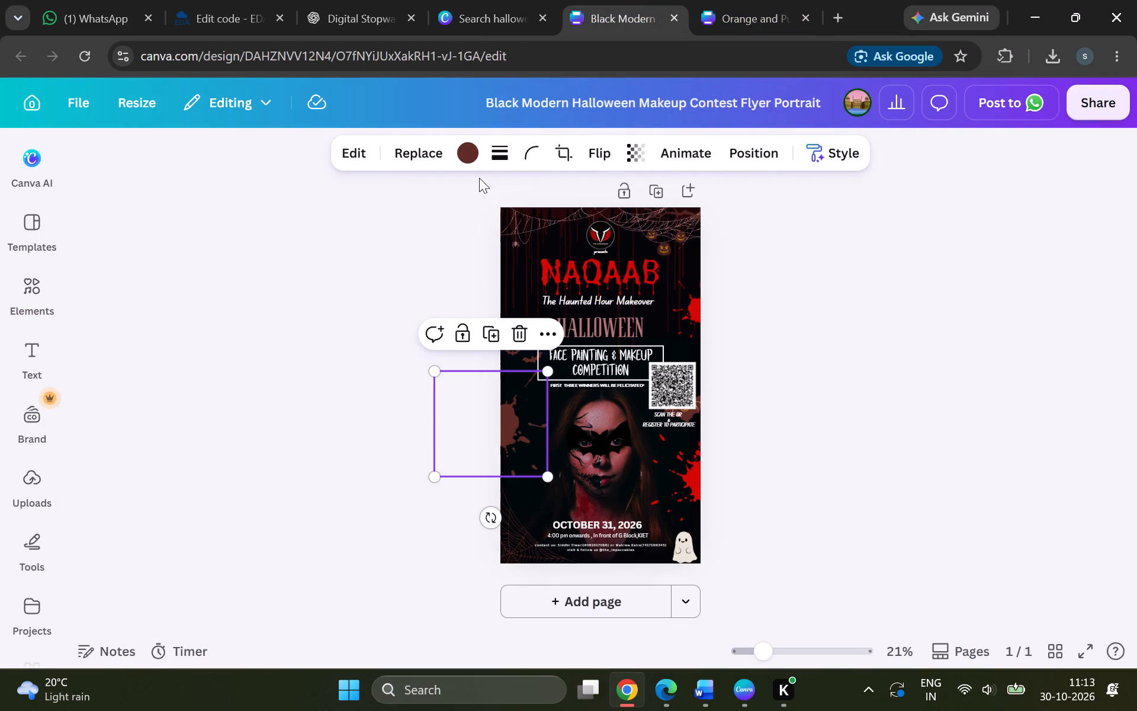
pyautogui.click(473, 142)
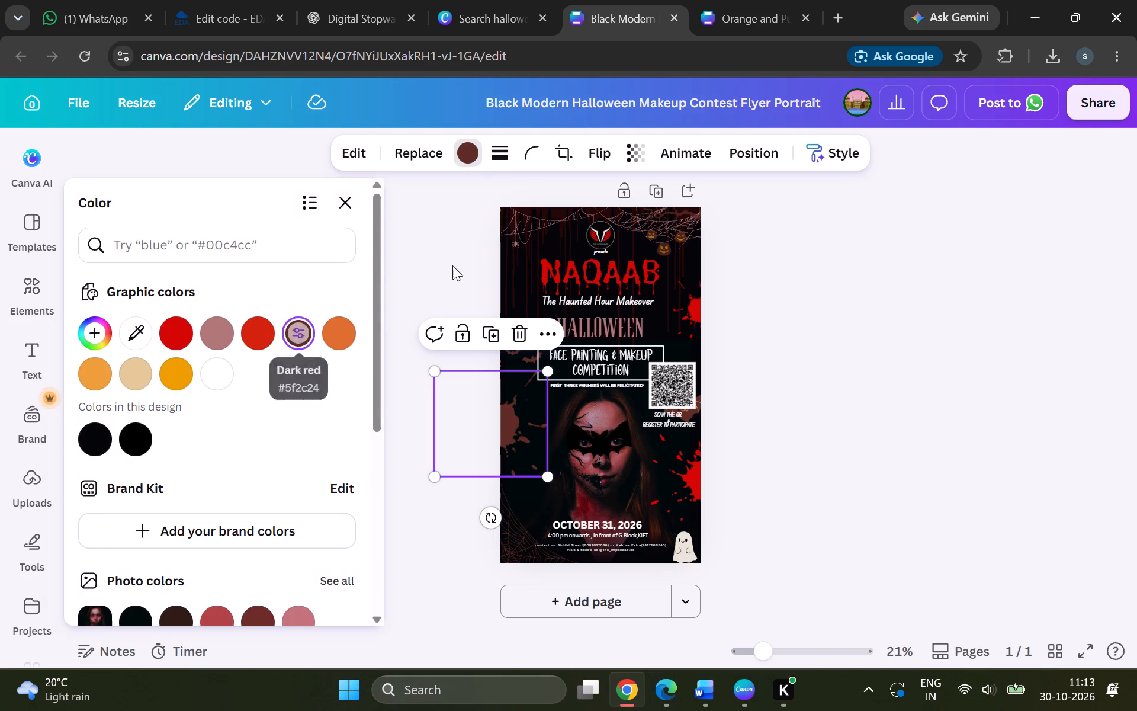
# Recolour the orange curved shape behind the spider web in the certificate's upper-right corner to #5f2c24.
pyautogui.click(734, 4)
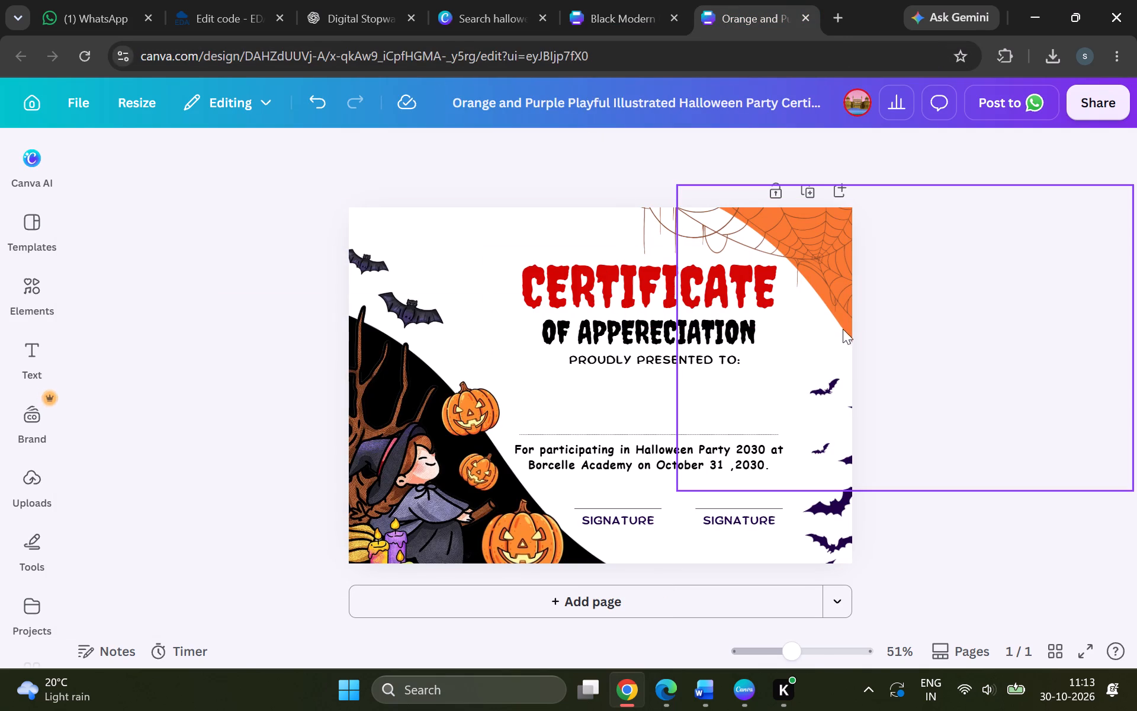
pyautogui.click(827, 289)
pyautogui.click(769, 164)
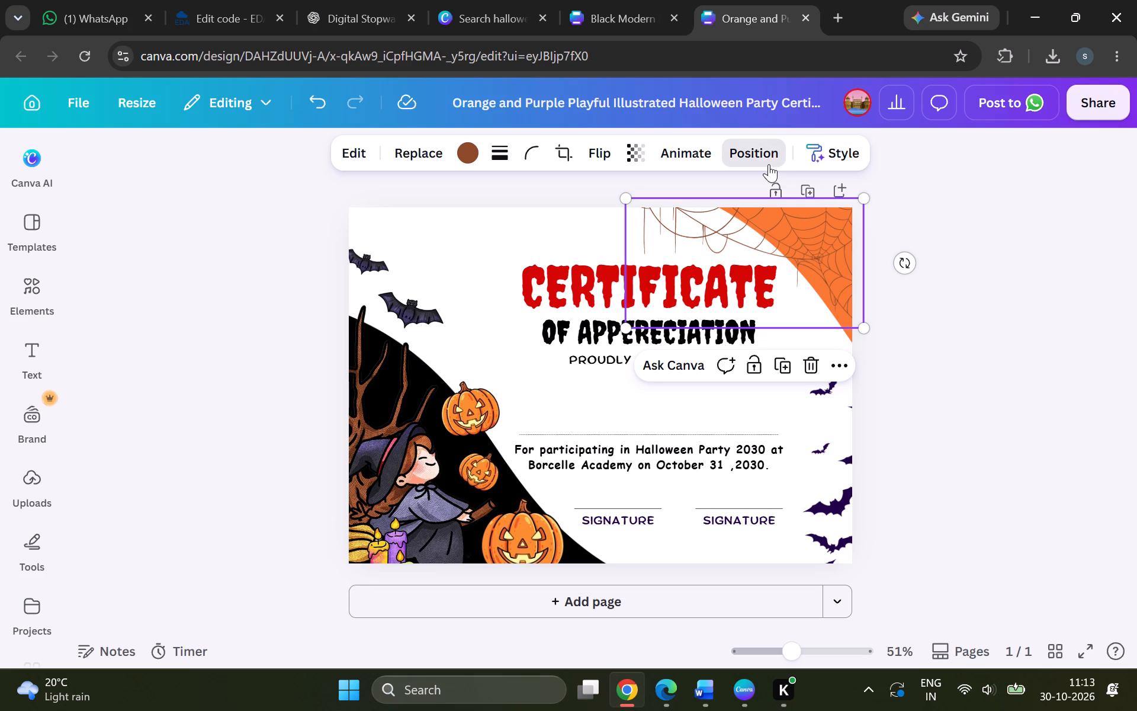
pyautogui.scroll(-3, 237, 520)
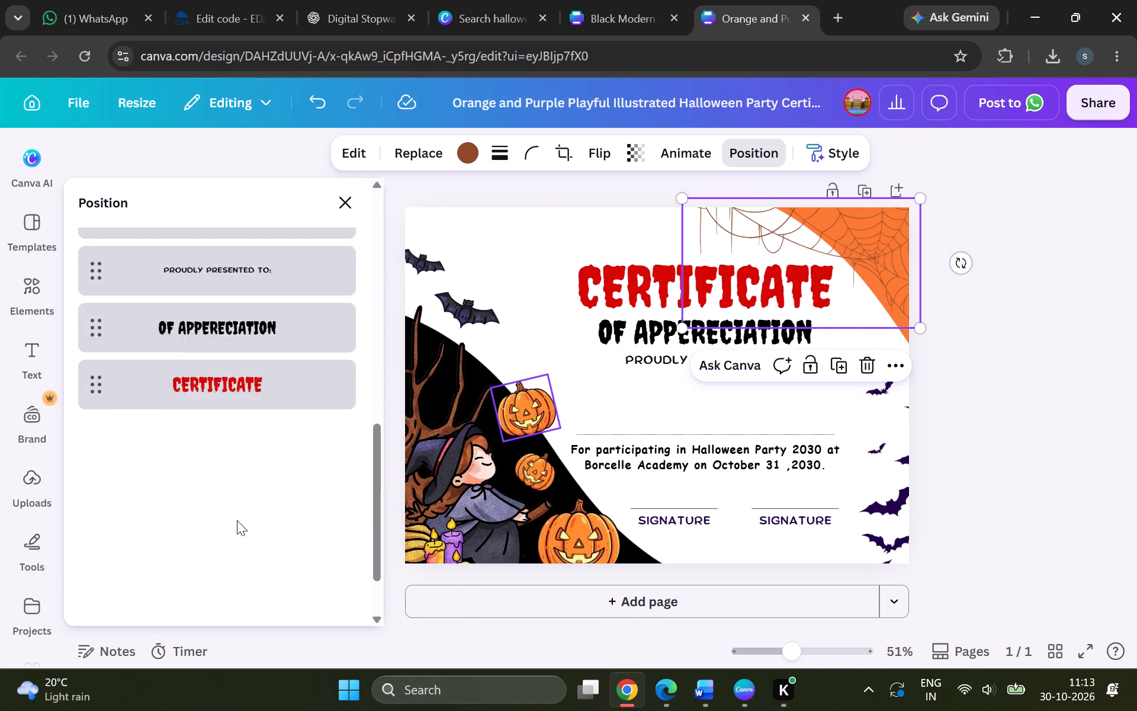
pyautogui.scroll(4, 237, 520)
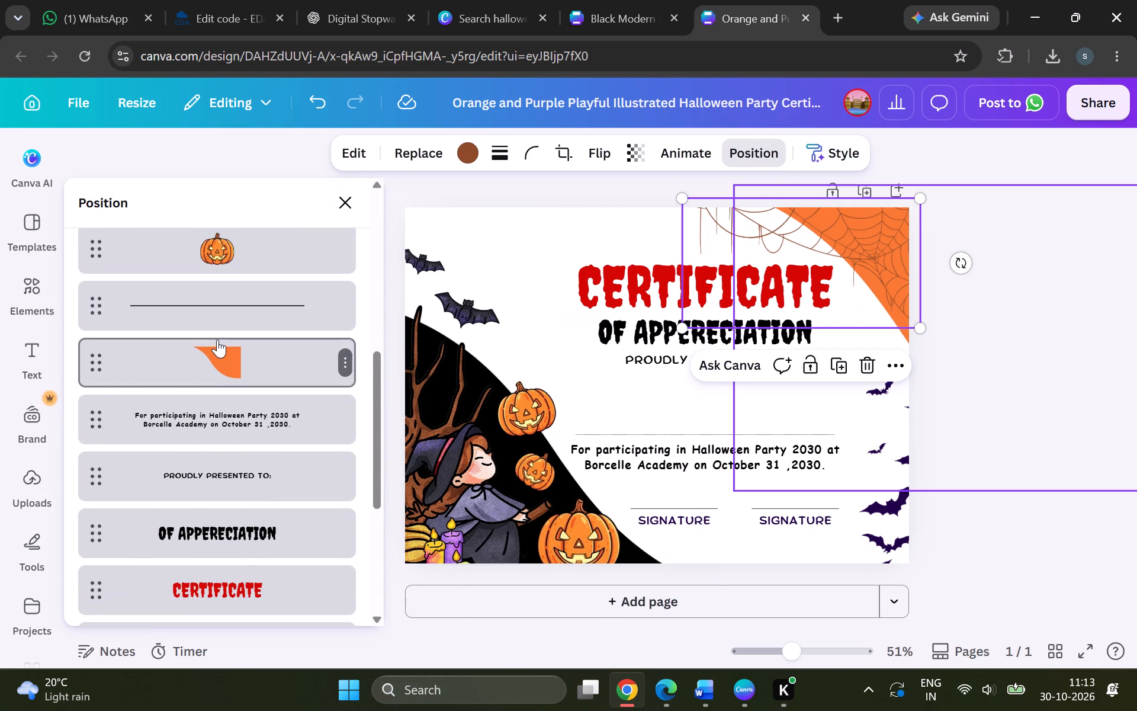
pyautogui.click(219, 360)
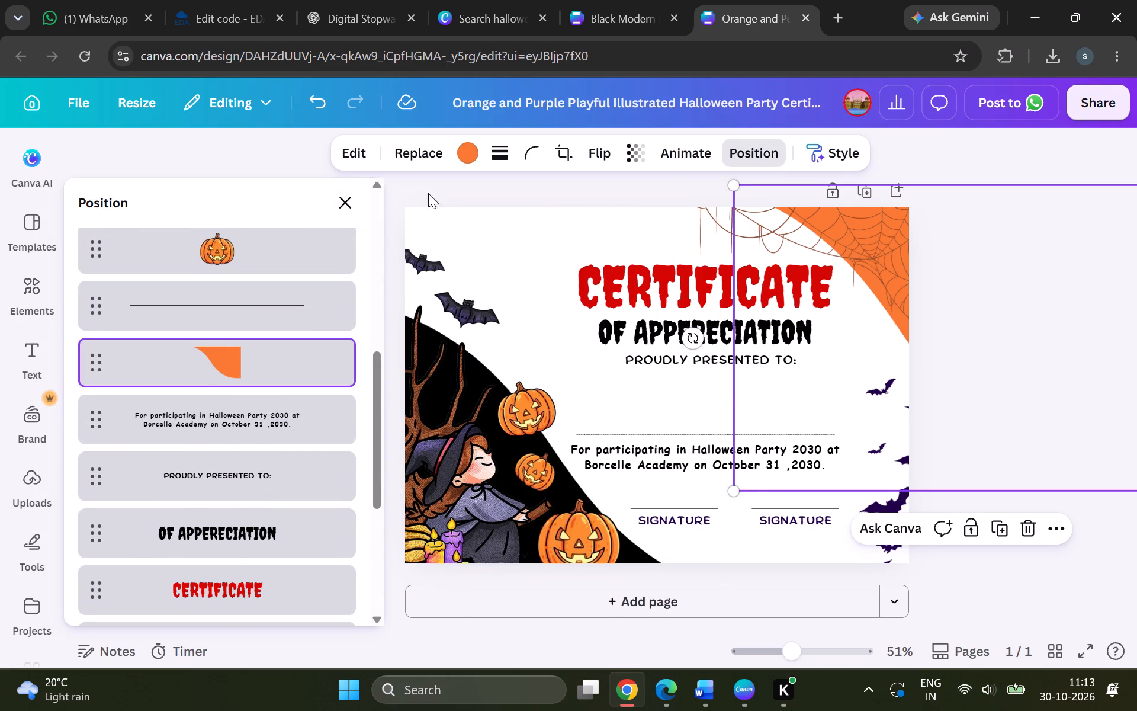
pyautogui.click(459, 156)
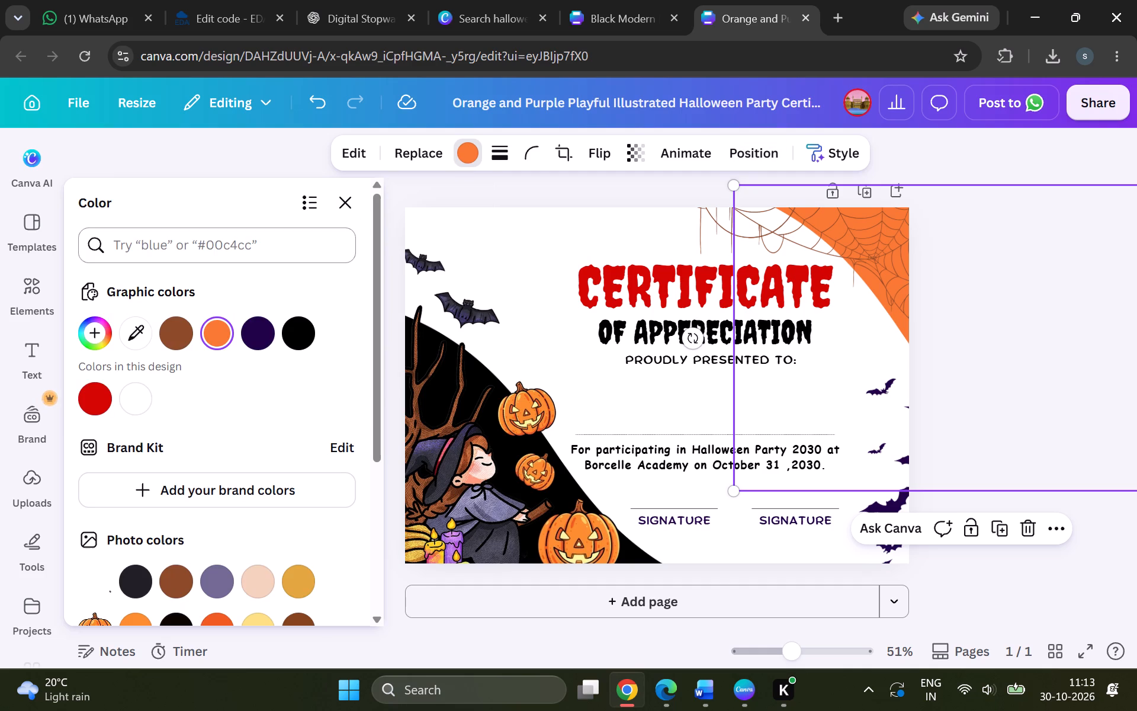
pyautogui.click(278, 235)
pyautogui.hotkey('shift', '#')
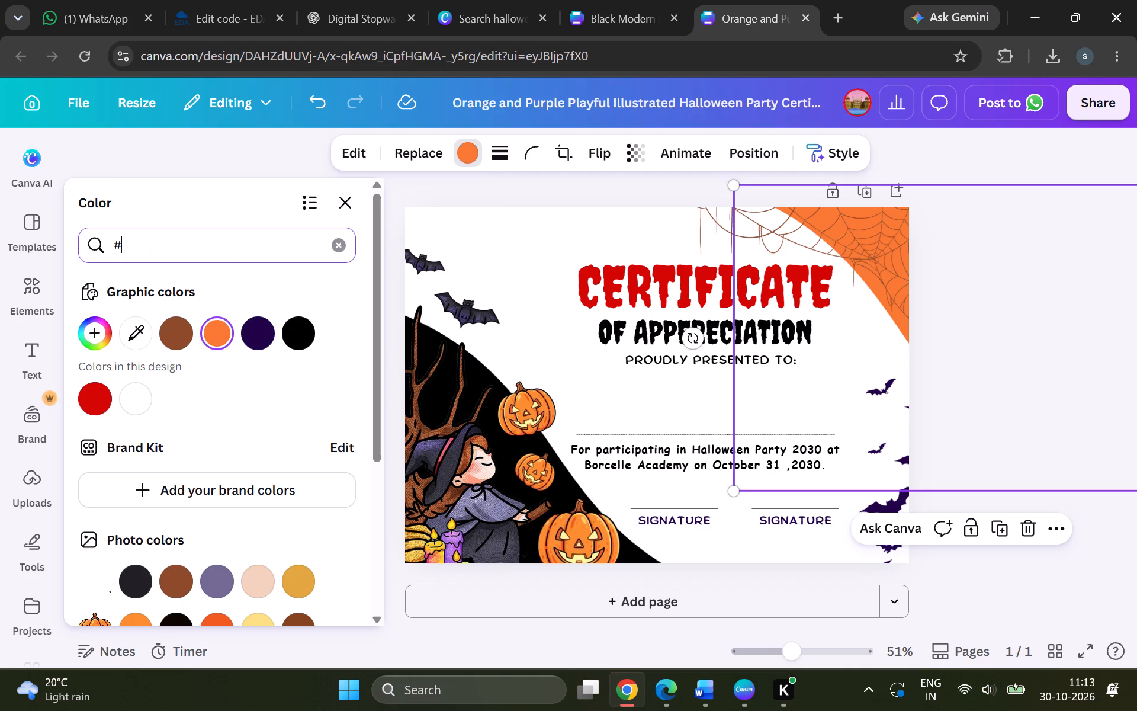
pyautogui.press('5')
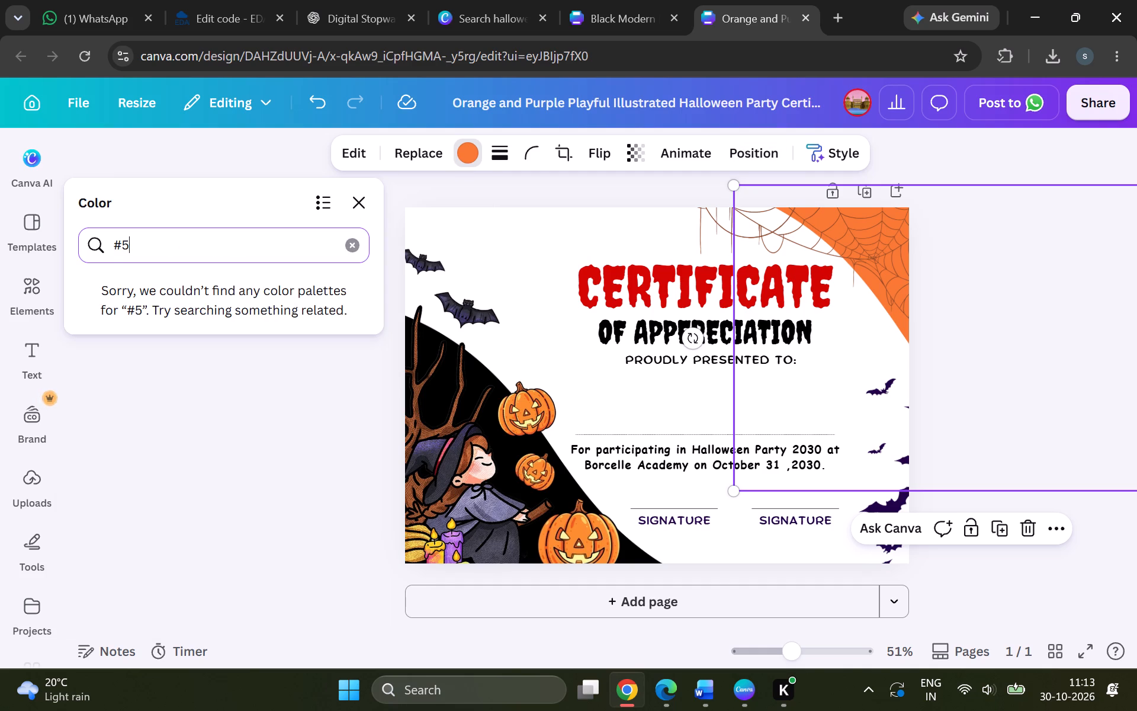
pyautogui.write('f2c')
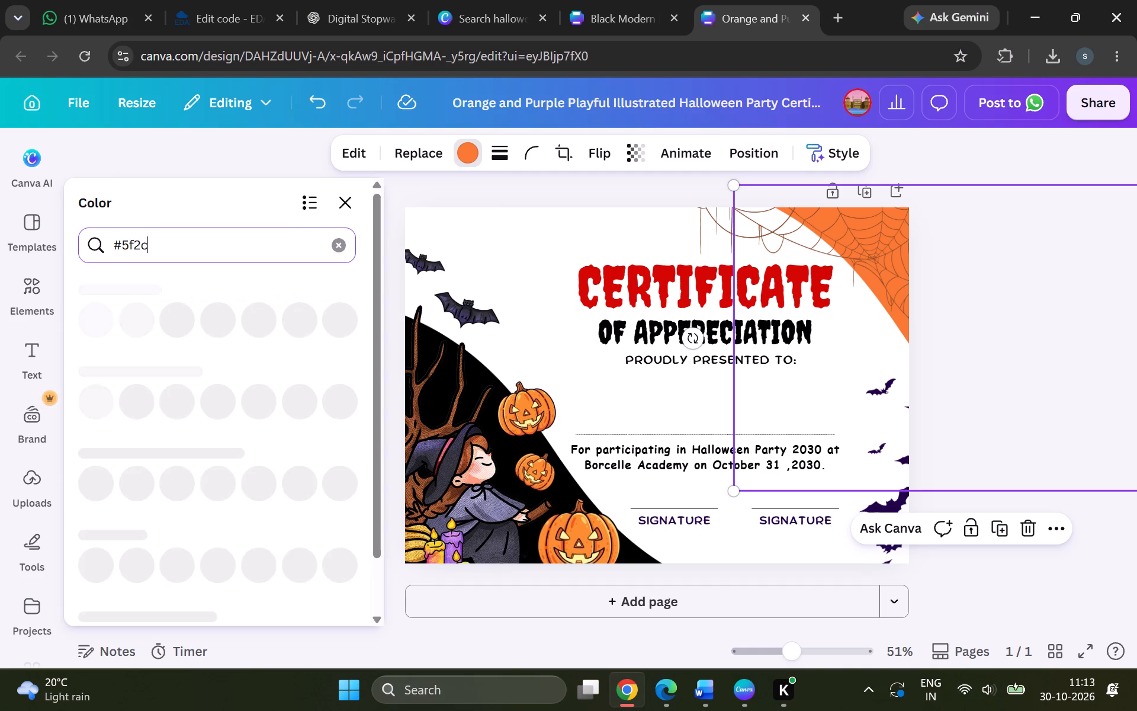
pyautogui.write('24')
pyautogui.press('Return')
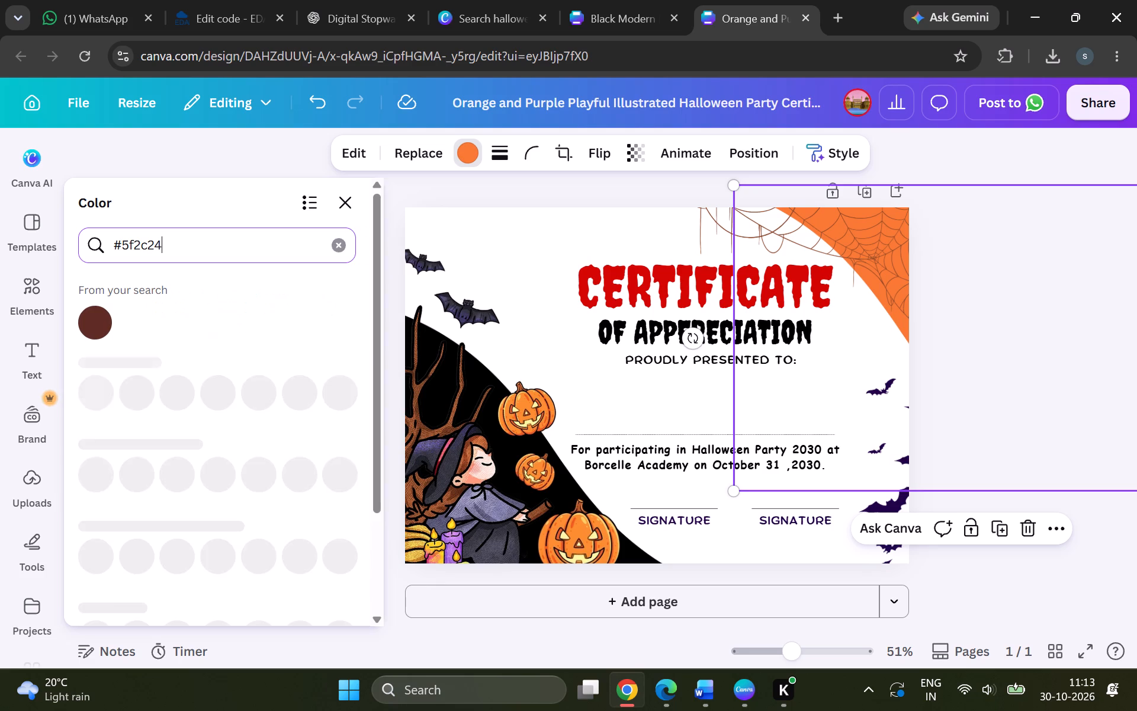
pyautogui.click(92, 318)
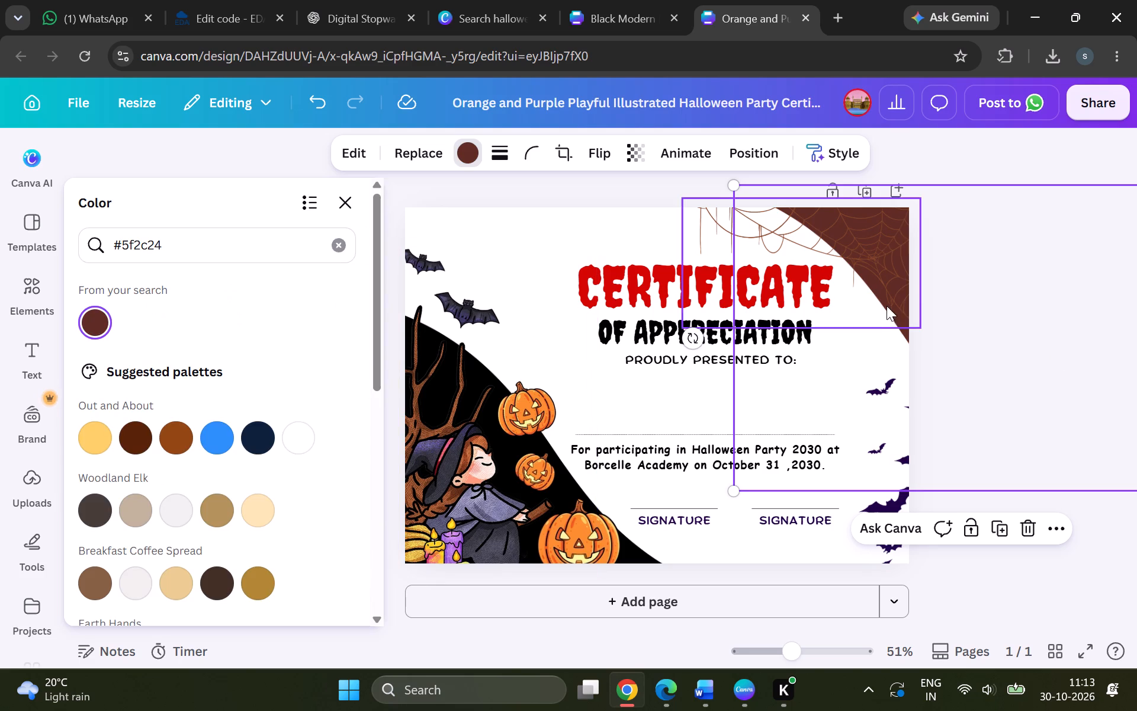
pyautogui.click(1021, 312)
pyautogui.click(1021, 312)
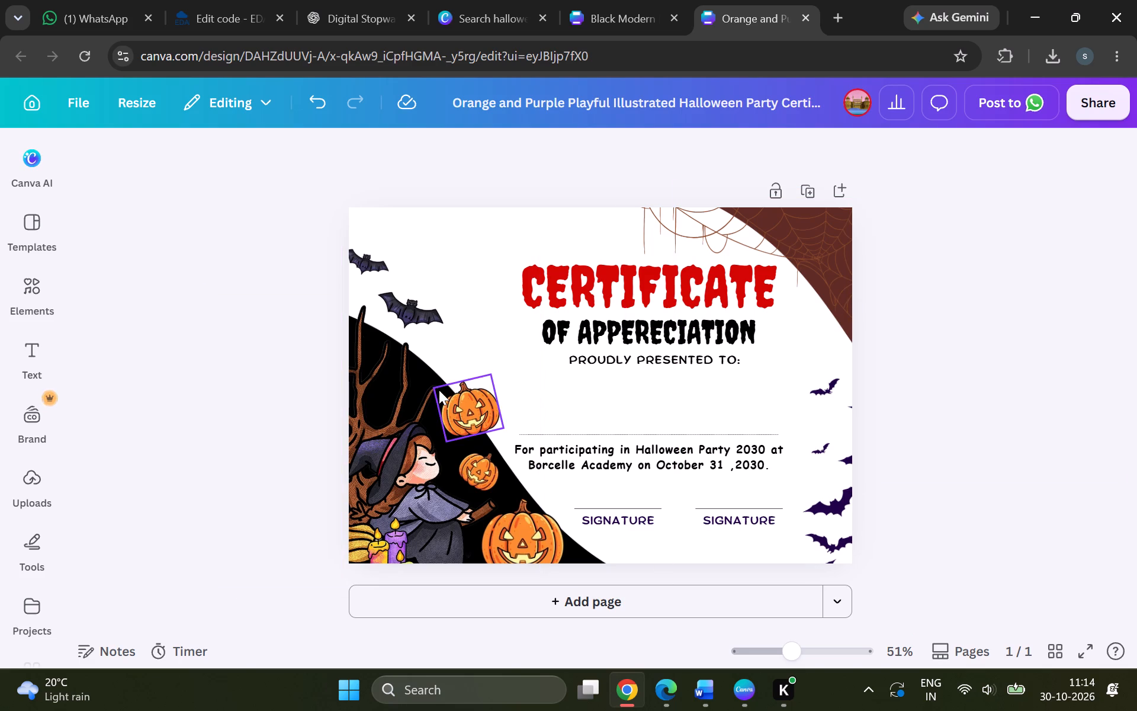
# Recolour the black curved shape behind the witch and pumpkins in the certificate's lower-left corner to #5f2c24.
pyautogui.click(428, 377)
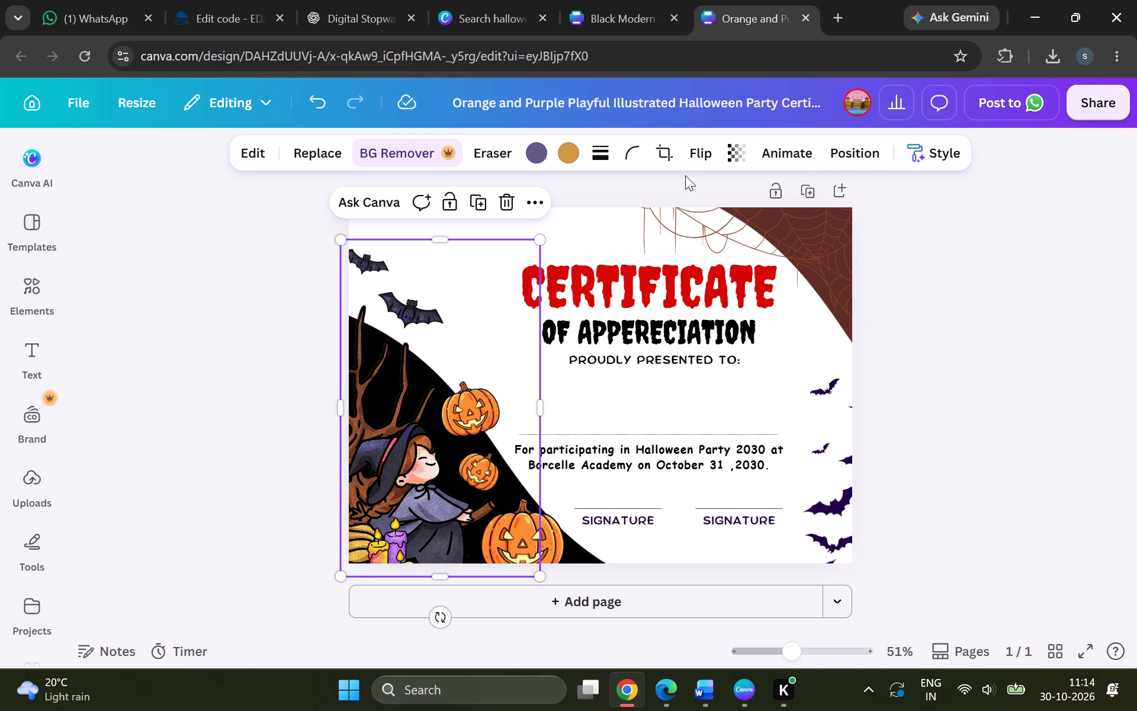
pyautogui.click(865, 155)
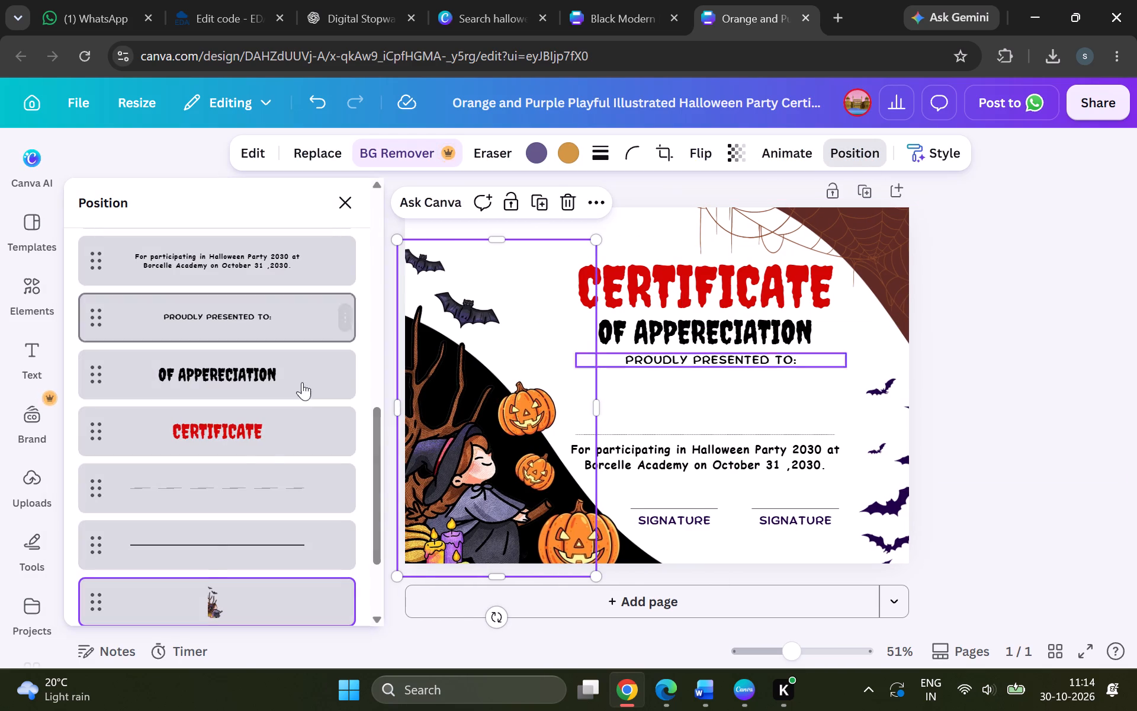
pyautogui.scroll(-3, 210, 553)
pyautogui.click(231, 537)
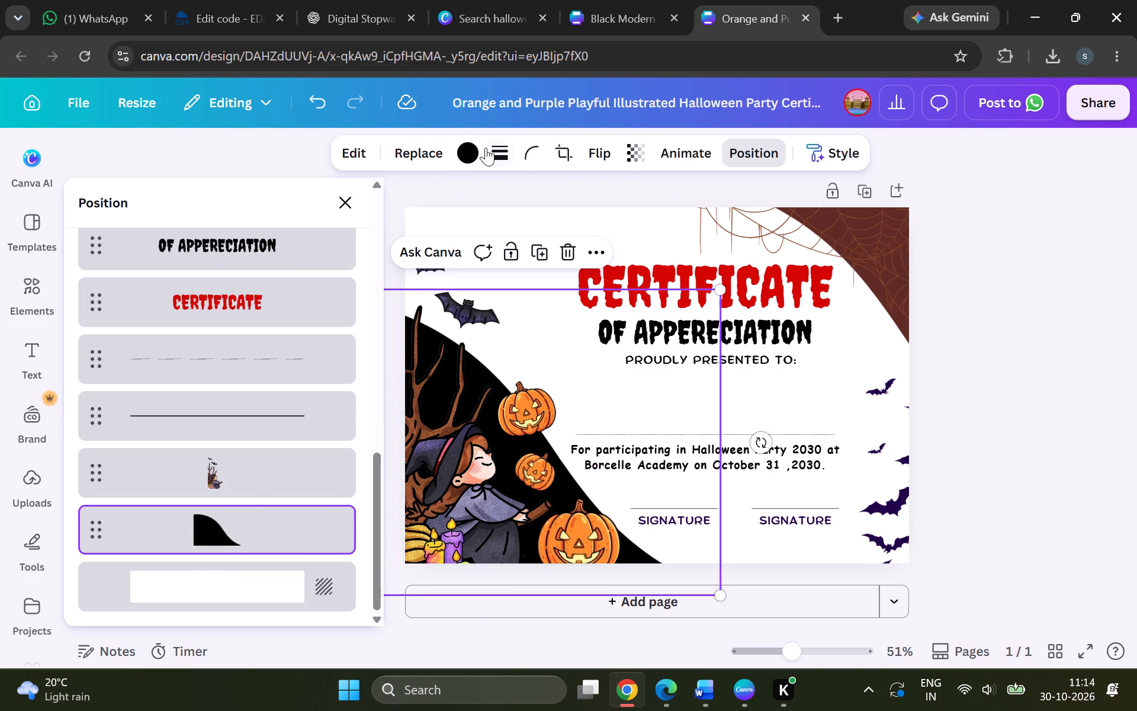
pyautogui.click(458, 151)
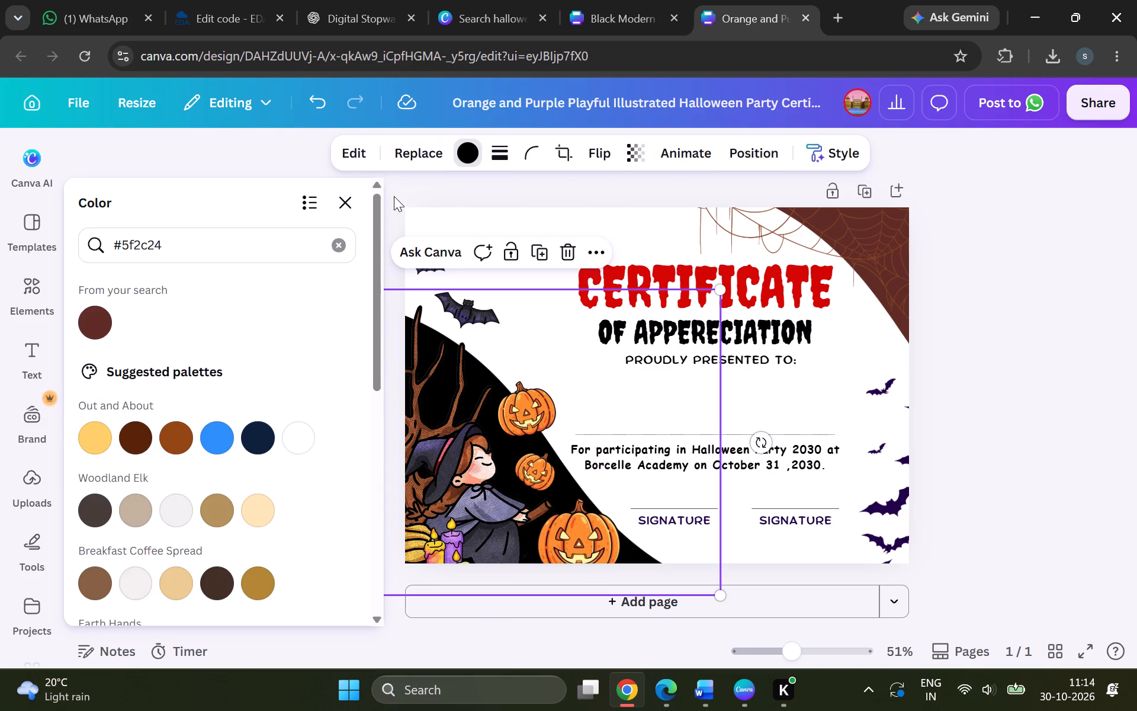
pyautogui.click(94, 321)
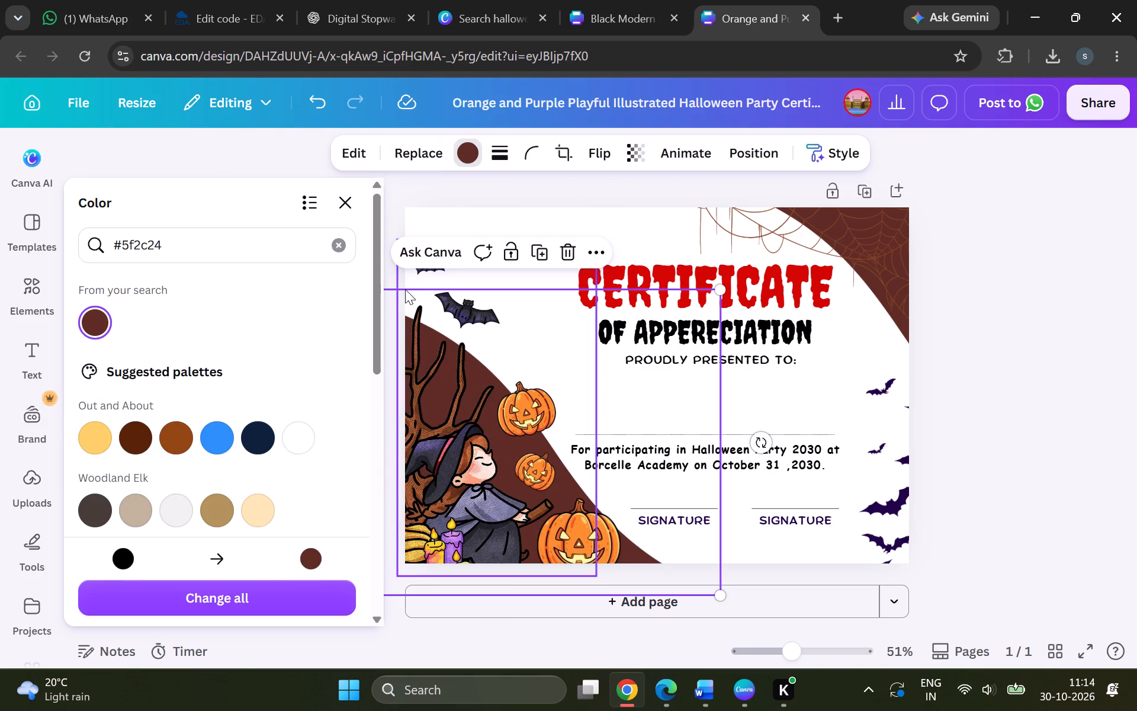
# Recolour the curved shape behind the spider web in the certificate's upper-right corner to black, #000000.
pyautogui.click(907, 338)
pyautogui.click(755, 158)
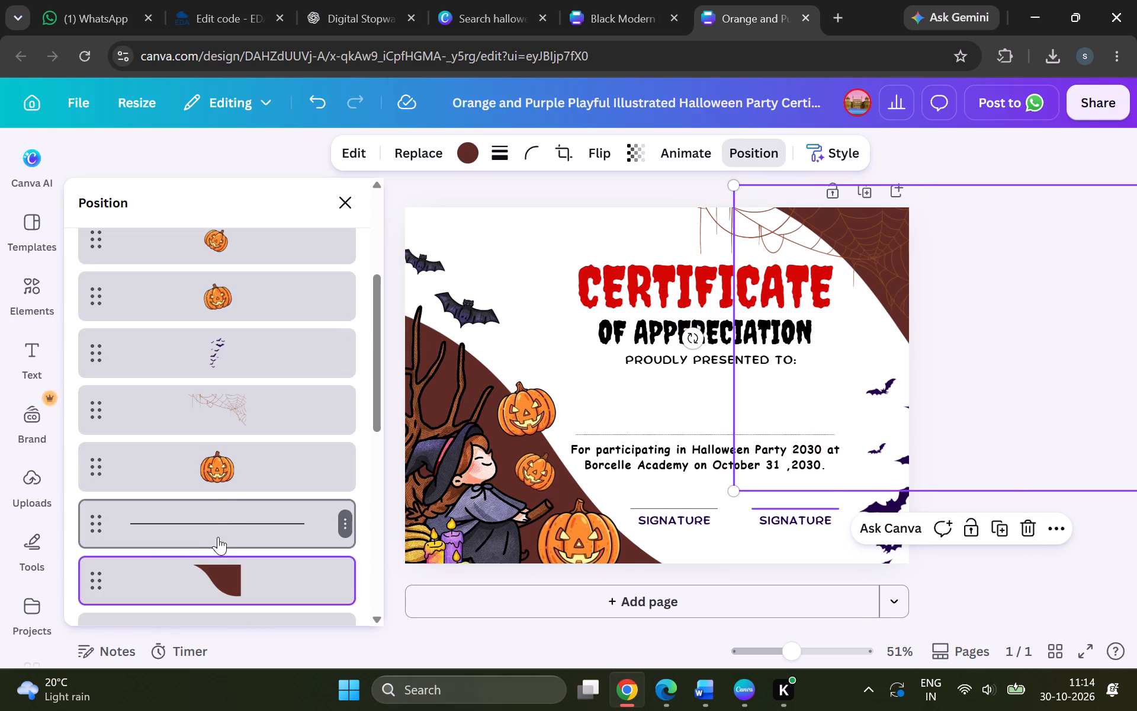
pyautogui.click(218, 559)
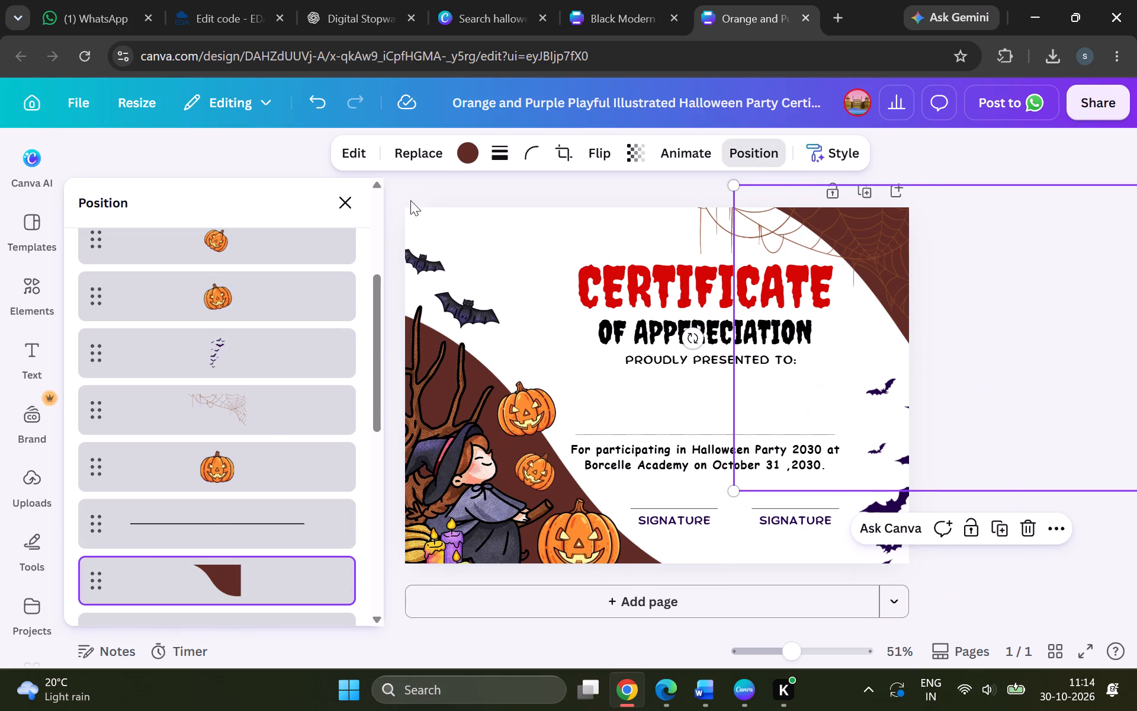
pyautogui.click(464, 149)
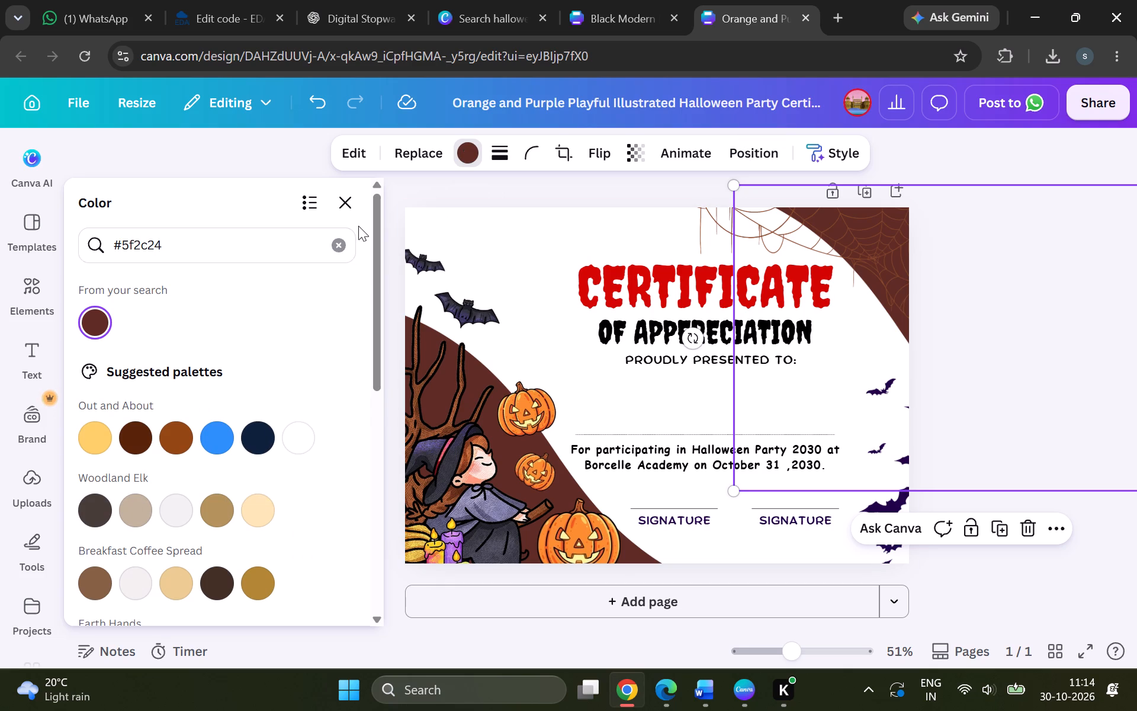
pyautogui.click(344, 240)
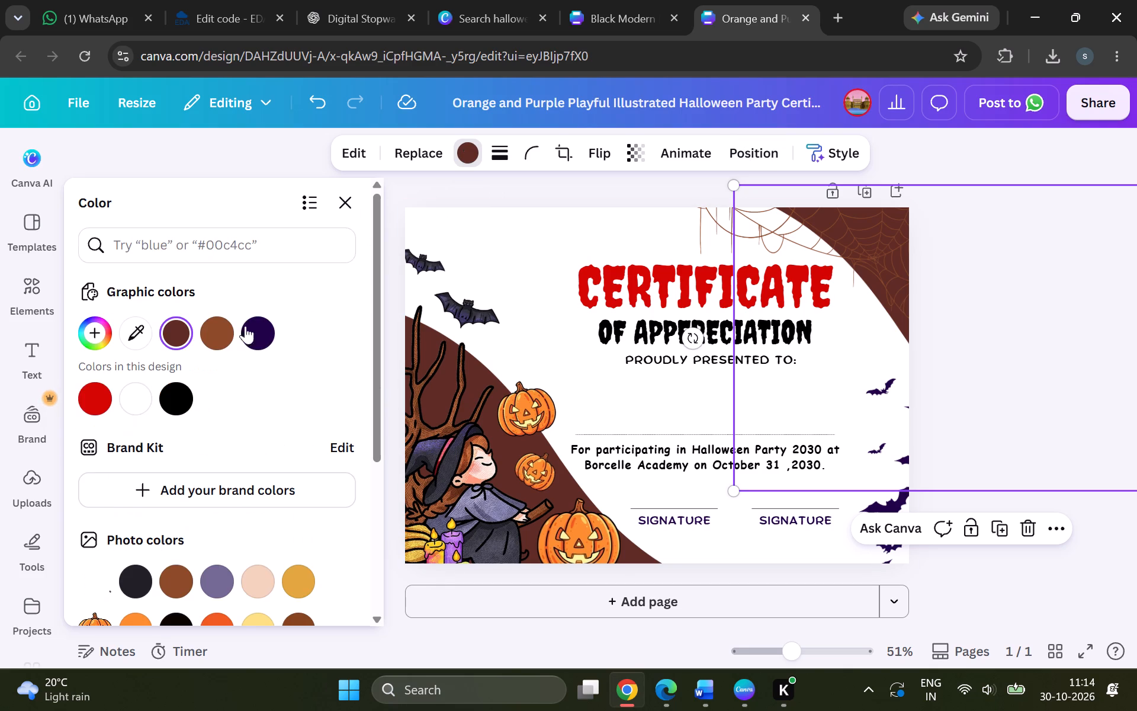
pyautogui.click(178, 398)
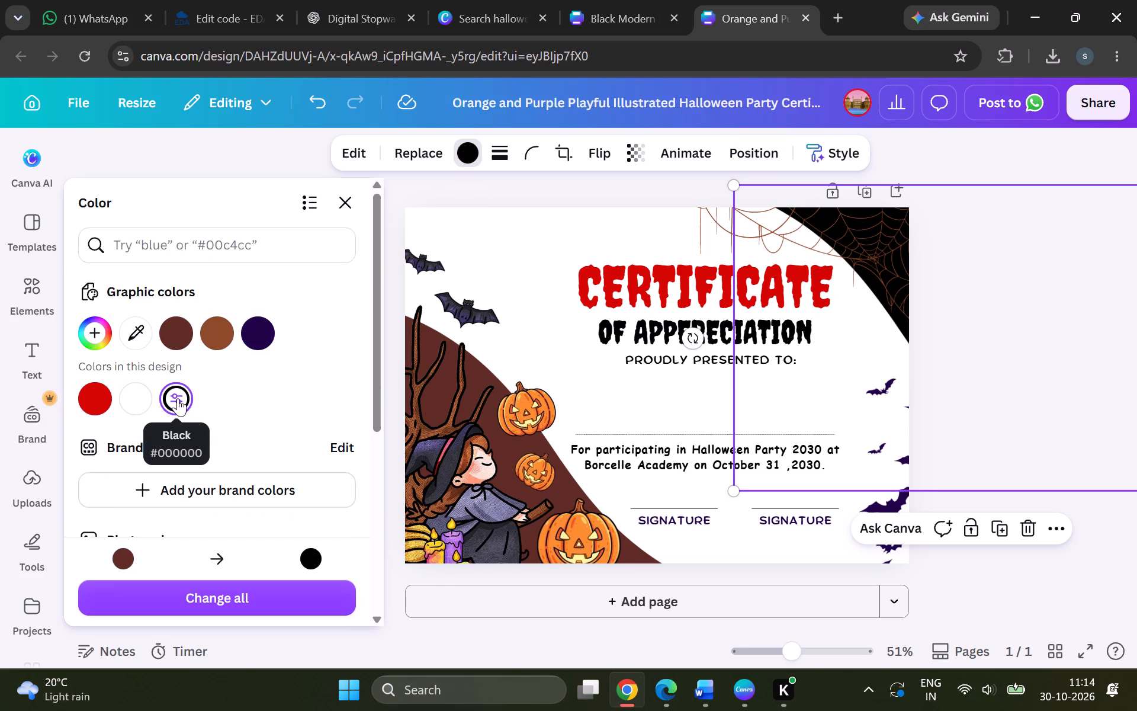
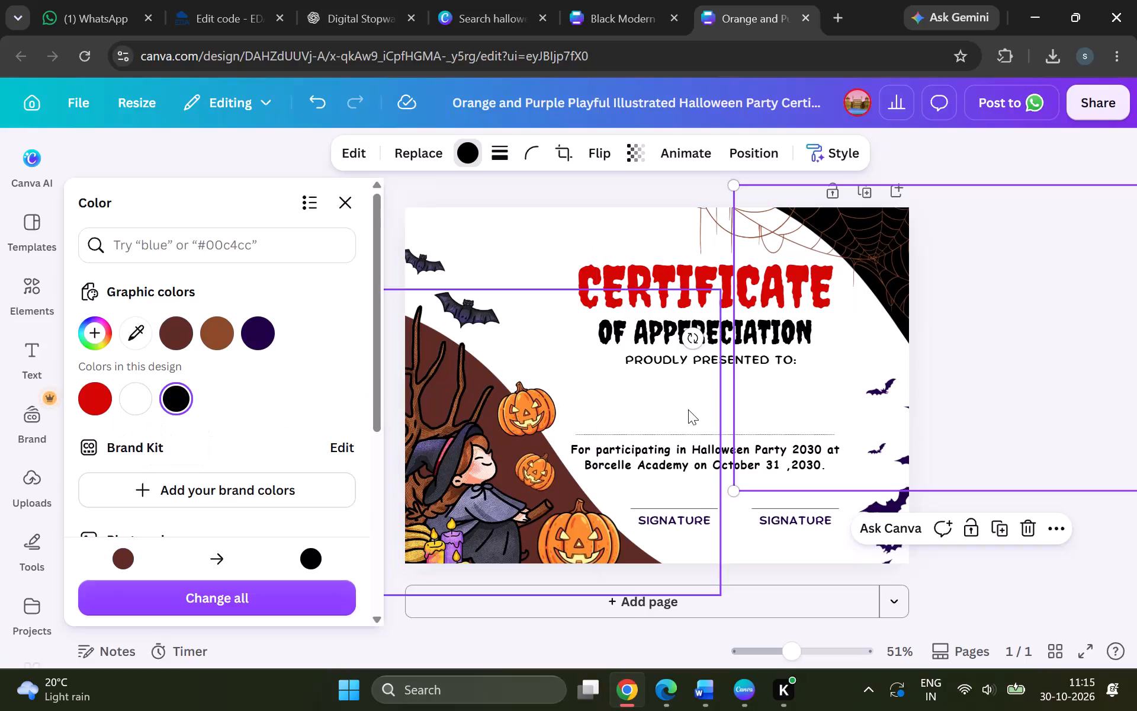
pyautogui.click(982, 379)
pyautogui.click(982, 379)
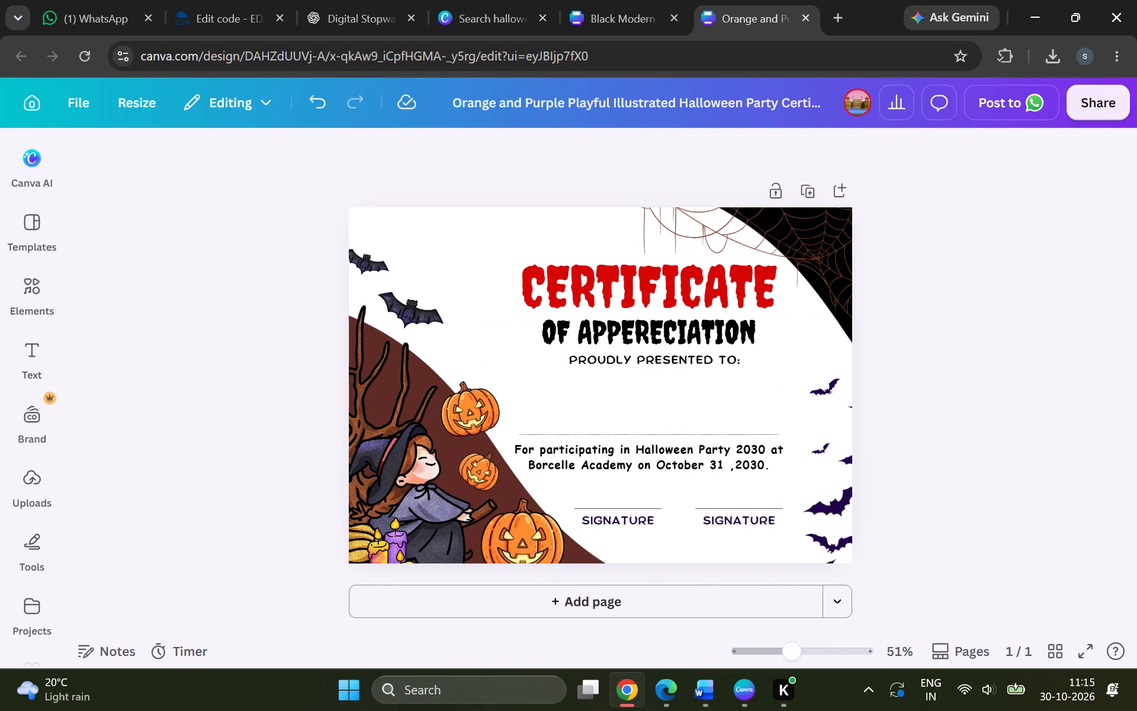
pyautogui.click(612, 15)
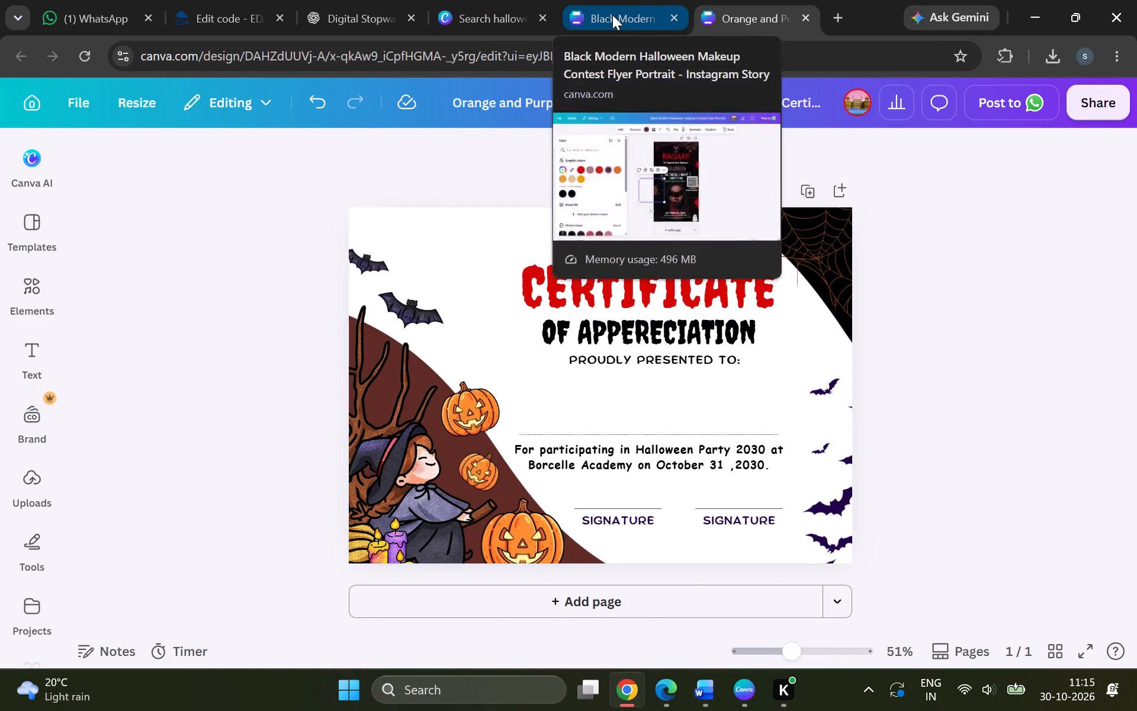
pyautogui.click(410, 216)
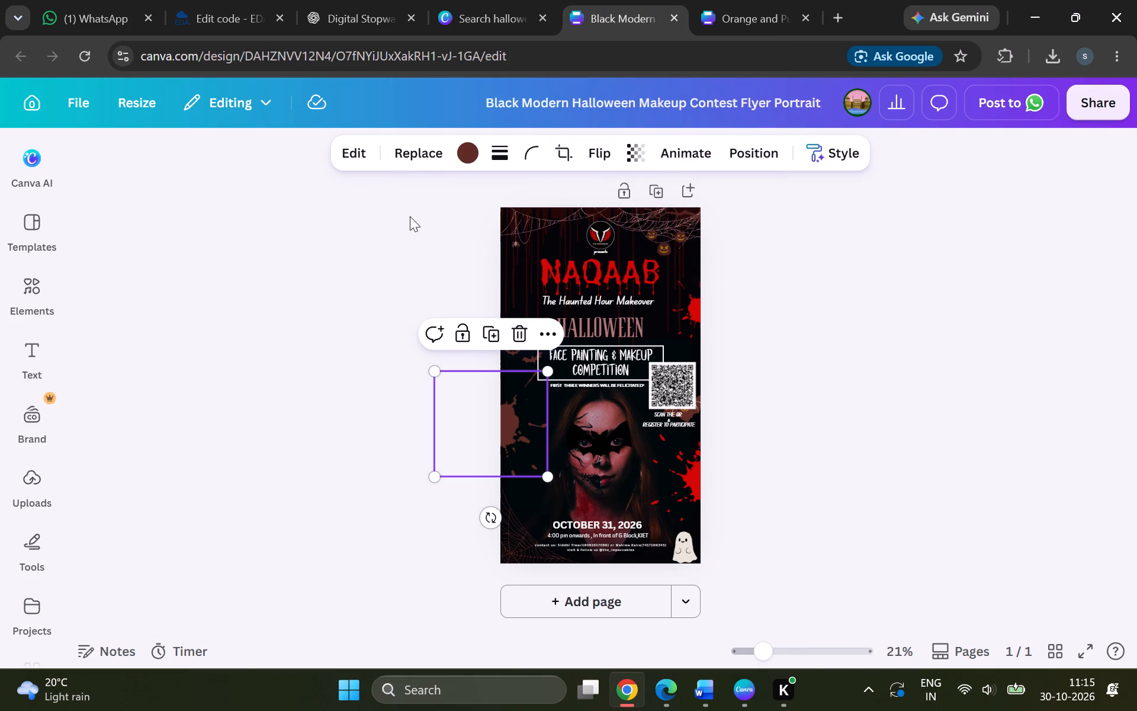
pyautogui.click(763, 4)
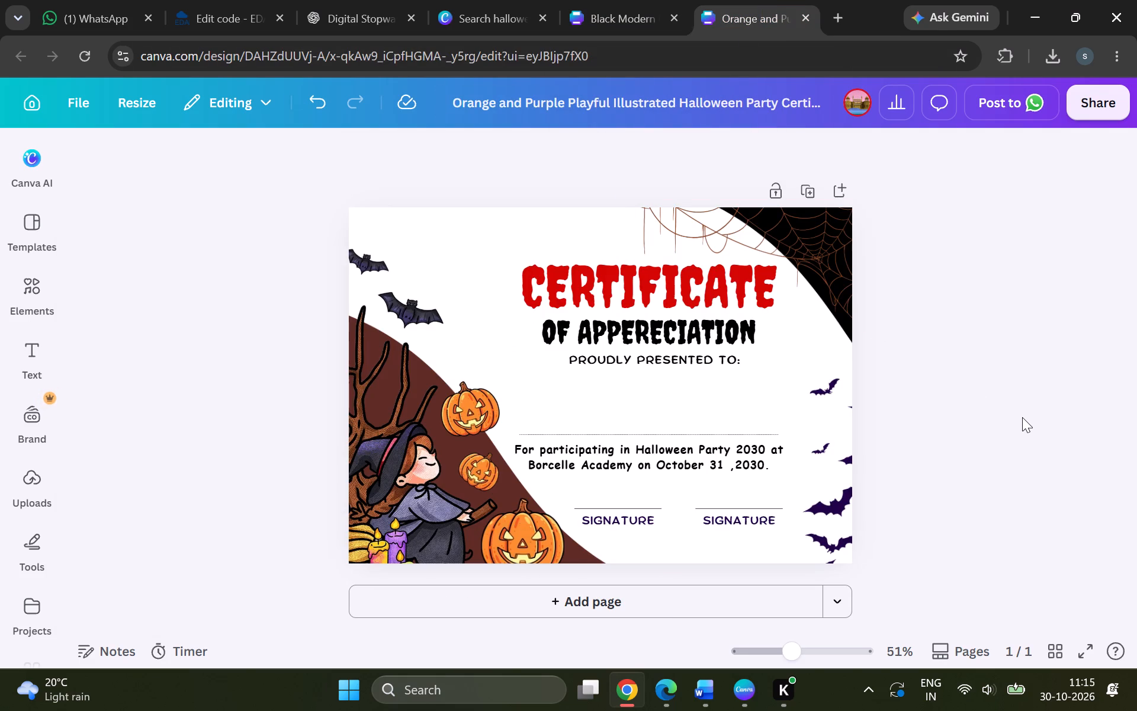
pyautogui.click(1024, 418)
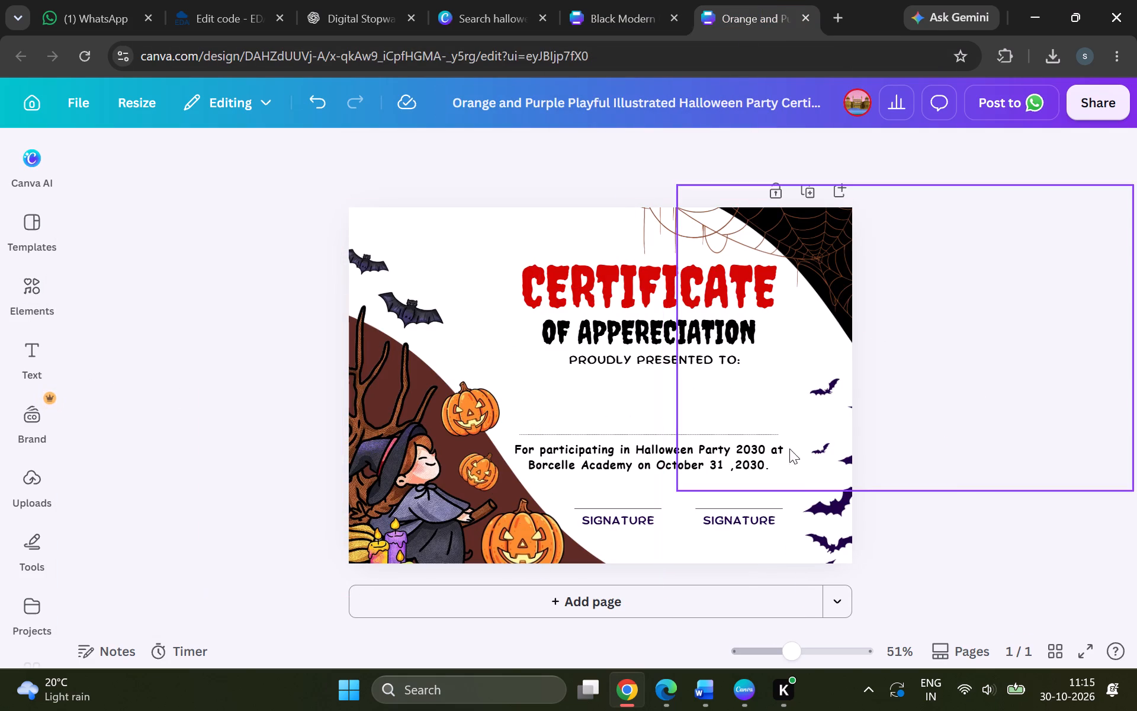
# Replace the left signature label at the bottom of the certificate with "club-coordinator".
pyautogui.doubleClick(629, 519)
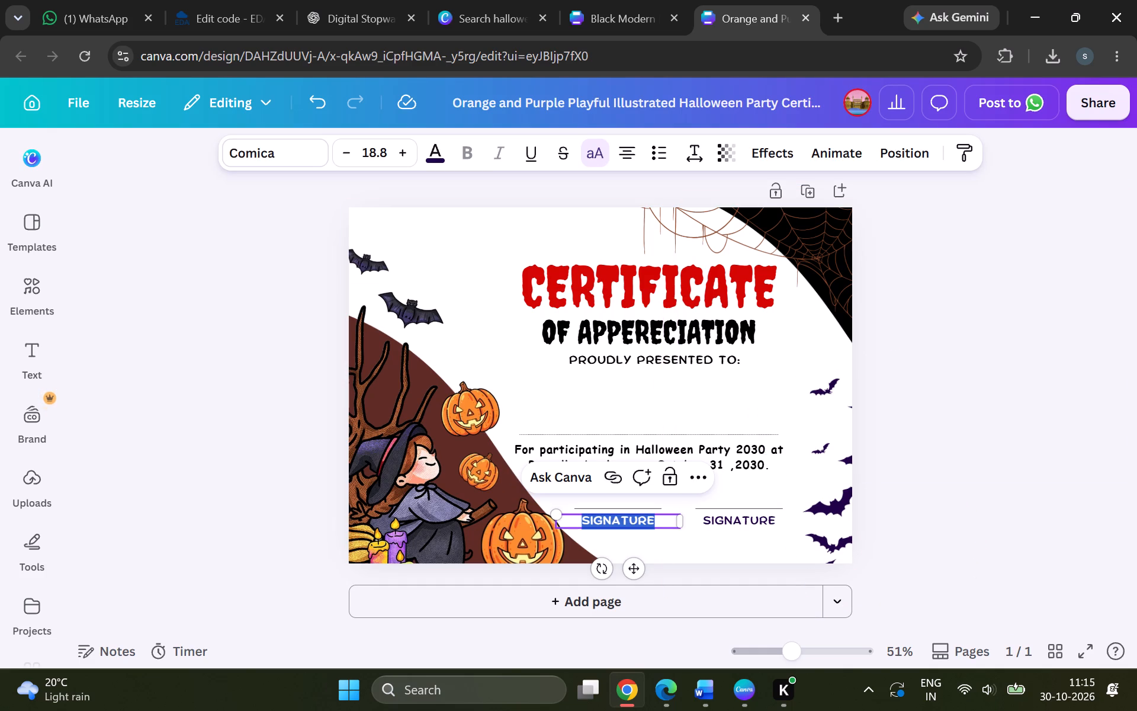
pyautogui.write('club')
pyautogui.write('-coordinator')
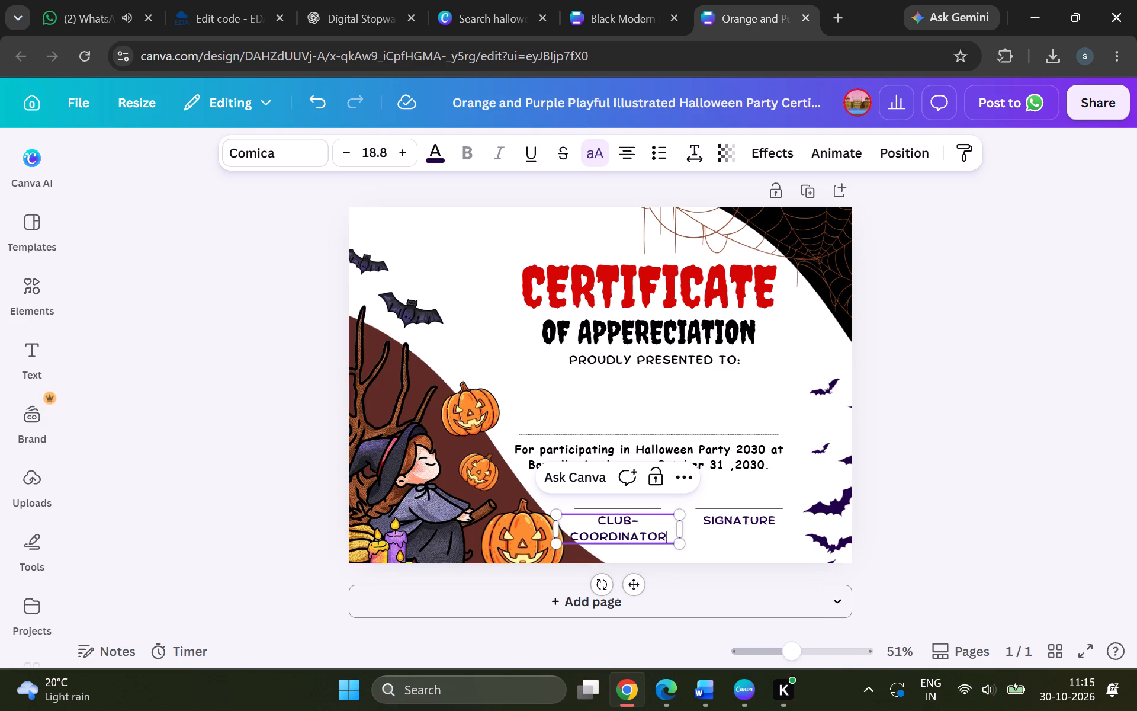
# Shrink the CLUB-COORDINATOR label to font size 12.1 and fit its text box so it stays on one line.
pyautogui.moveTo(684, 542); pyautogui.dragTo(650, 523)
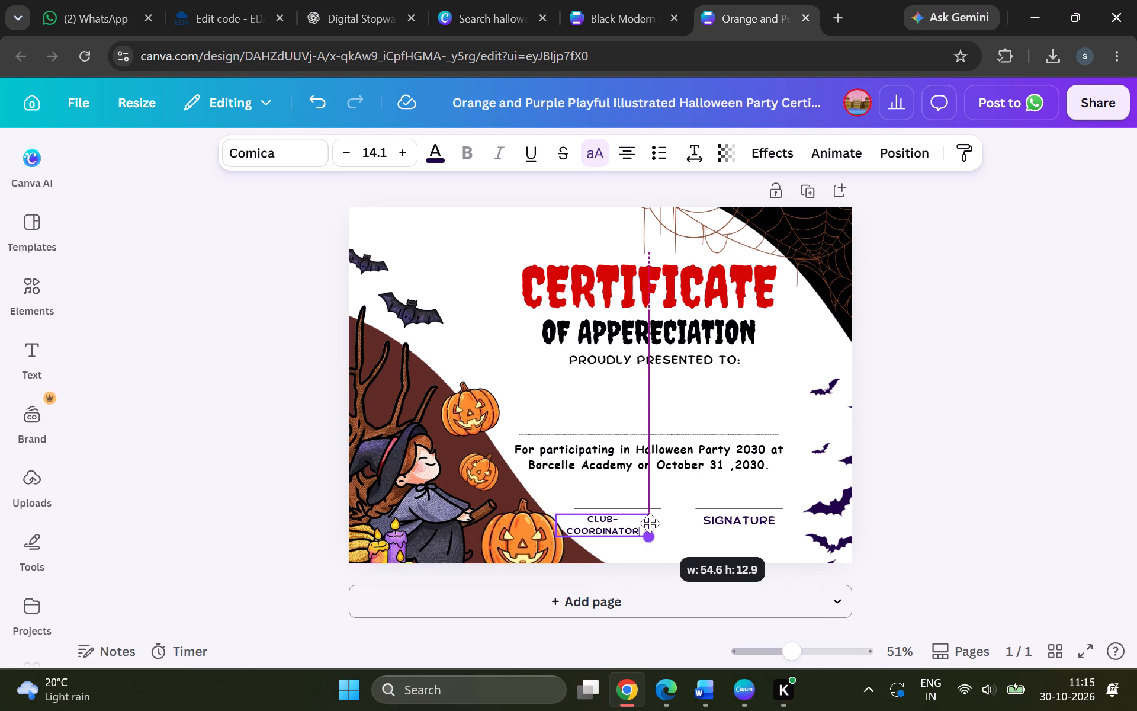
pyautogui.moveTo(650, 523); pyautogui.dragTo(643, 523)
pyautogui.moveTo(641, 520); pyautogui.dragTo(655, 521)
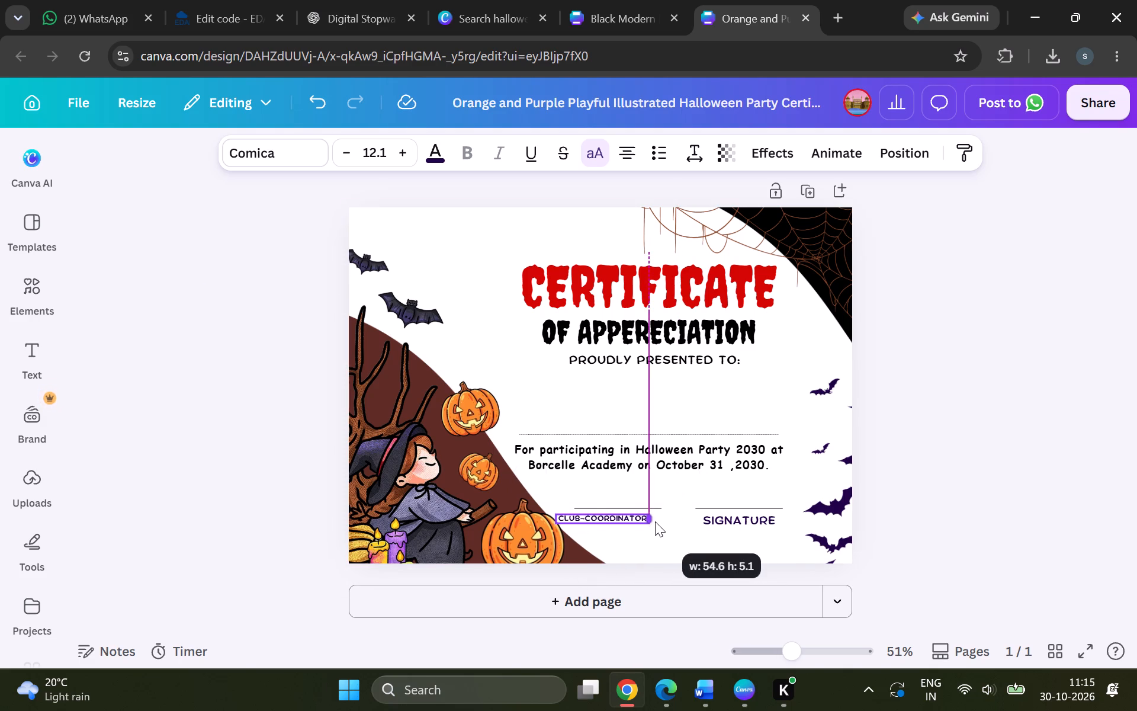
pyautogui.moveTo(655, 521); pyautogui.dragTo(664, 521)
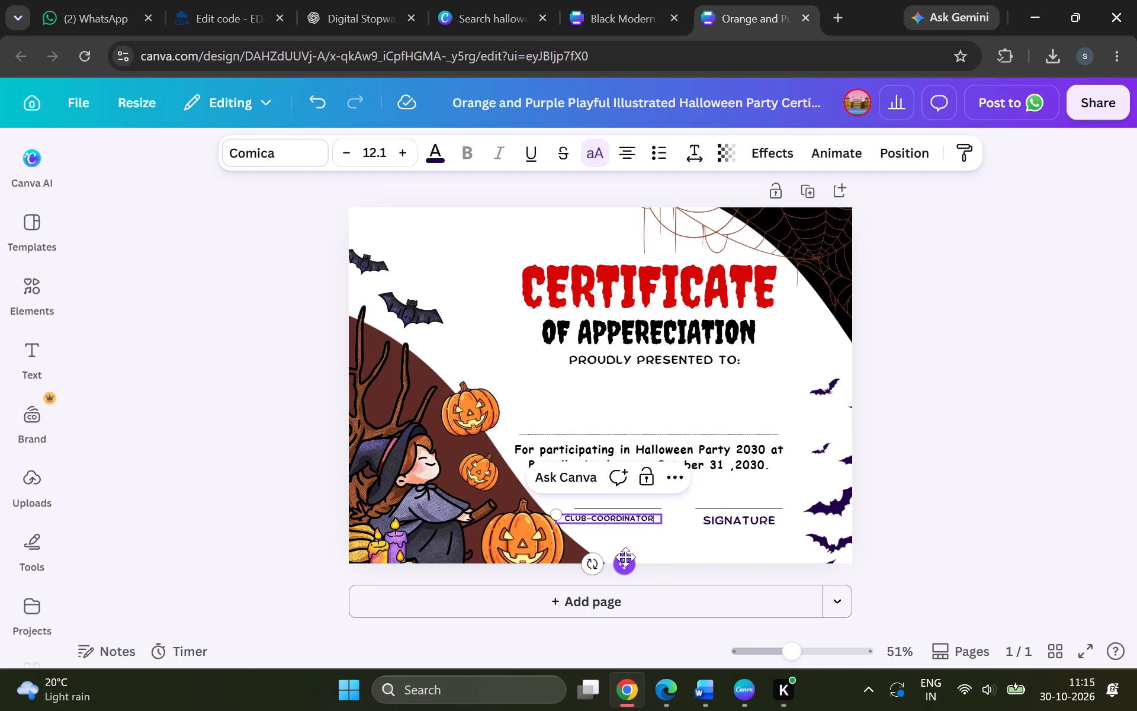
# Position the CLUB-COORDINATOR label centred just below the signature line beside the large pumpkin.
pyautogui.moveTo(625, 557); pyautogui.dragTo(638, 557)
pyautogui.click(963, 494)
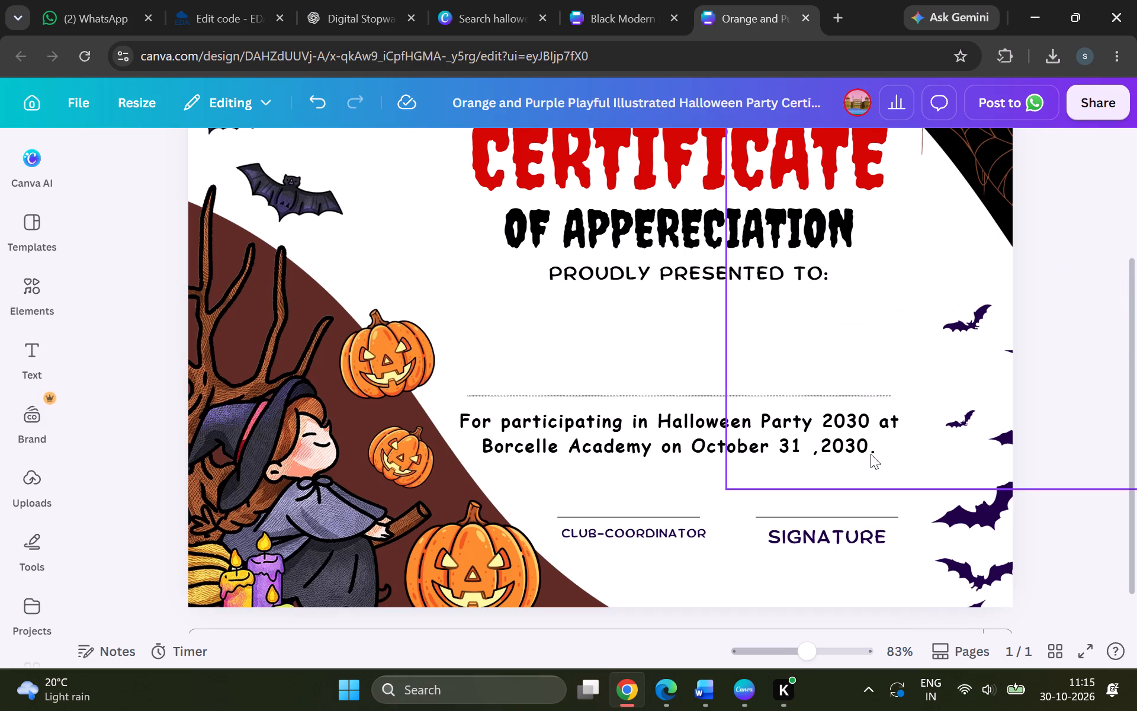
pyautogui.scroll(-1, 878, 445)
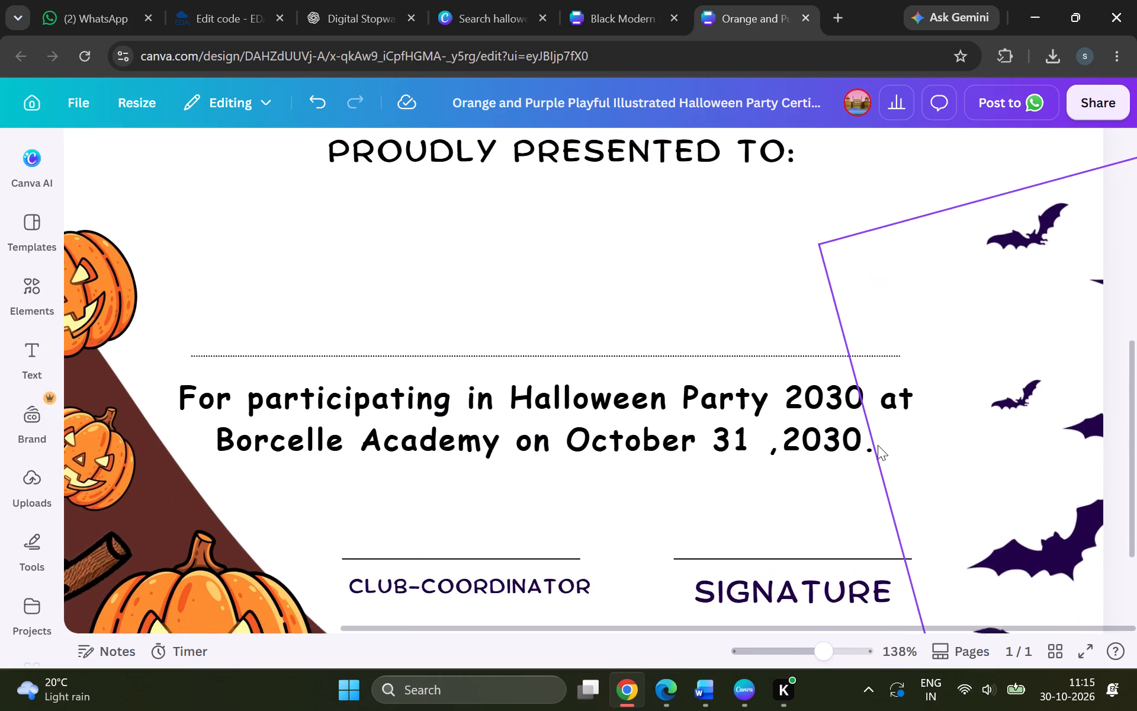
pyautogui.scroll(-1, 878, 445)
pyautogui.click(522, 446)
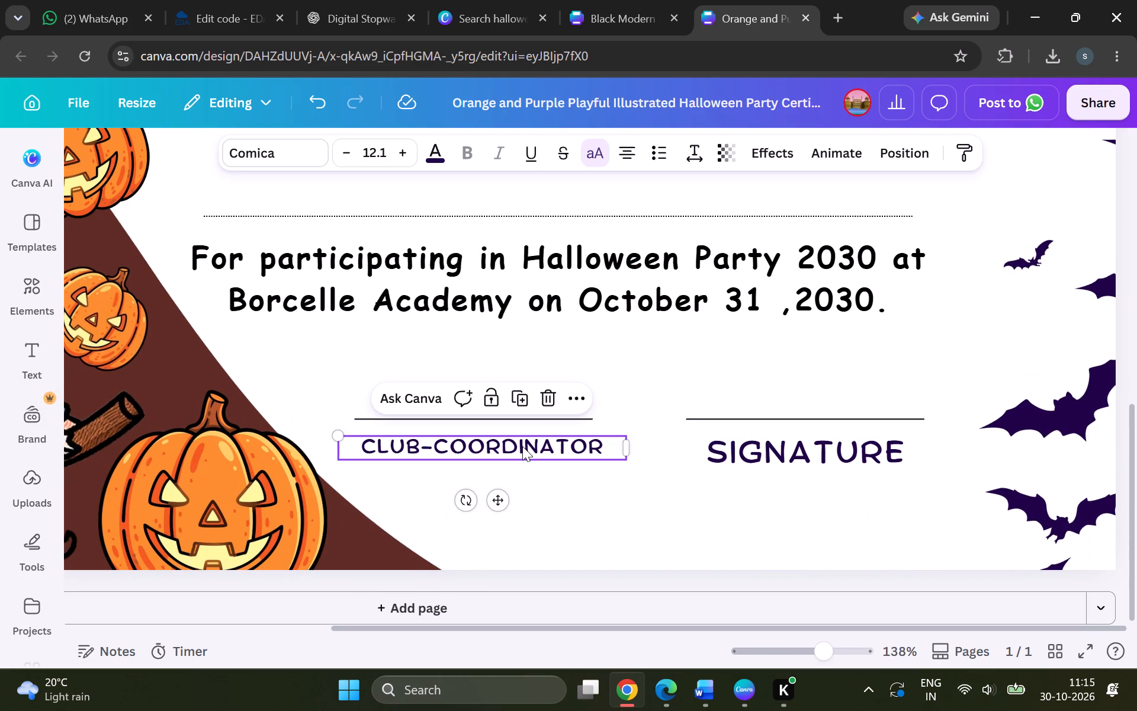
pyautogui.moveTo(522, 446); pyautogui.dragTo(512, 444)
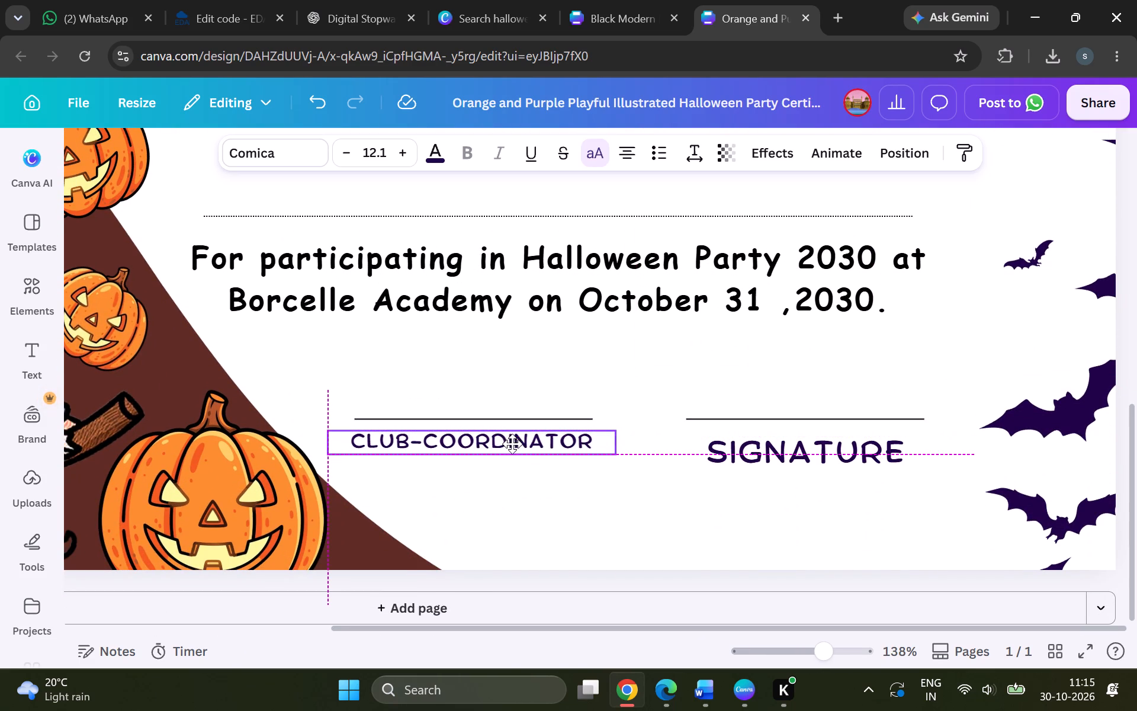
pyautogui.moveTo(512, 444); pyautogui.dragTo(510, 444)
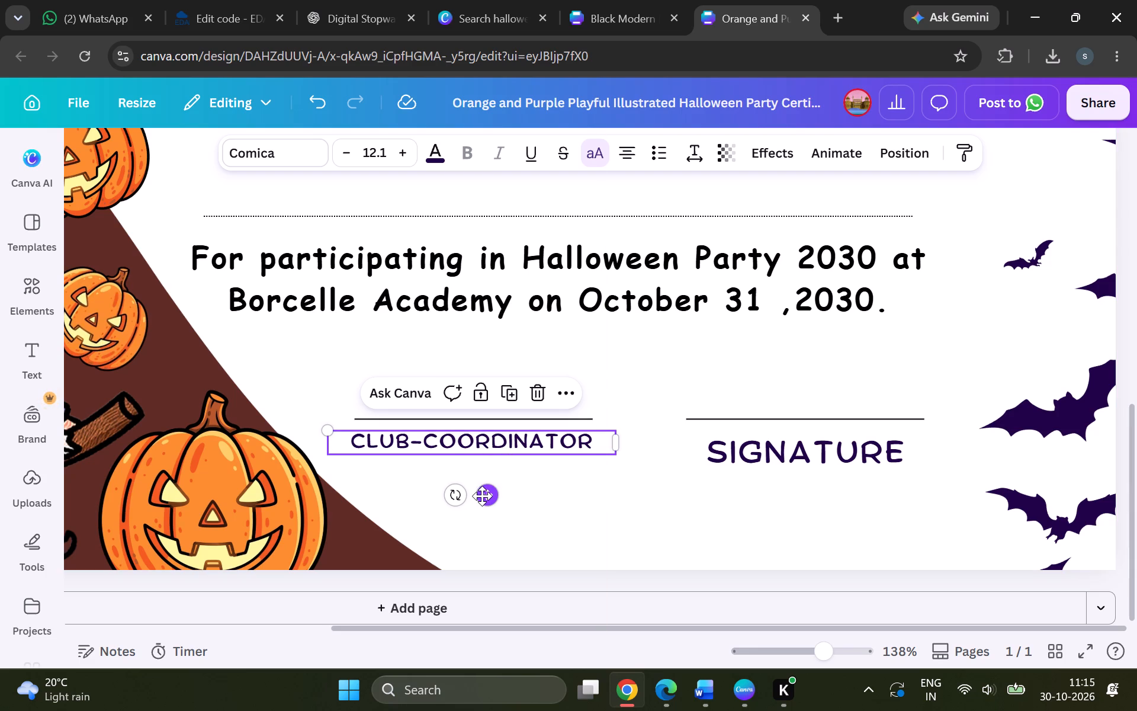
pyautogui.moveTo(482, 496); pyautogui.dragTo(483, 507)
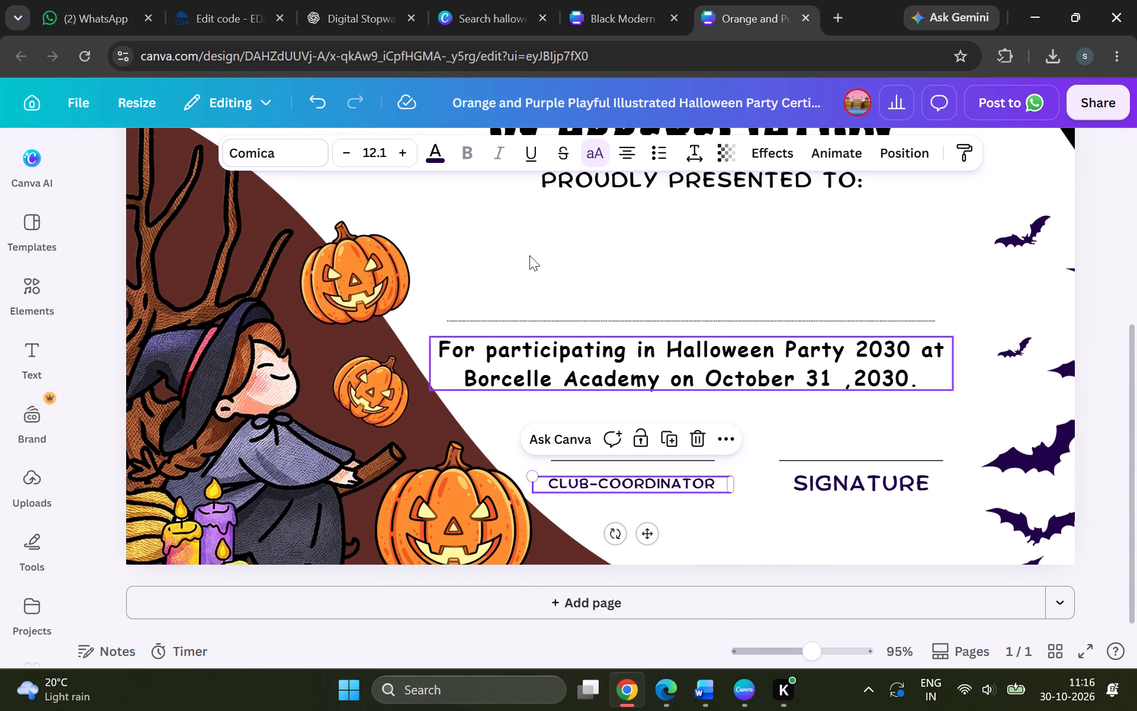
# Recolour the CLUB-COORDINATOR label text to black.
pyautogui.click(427, 149)
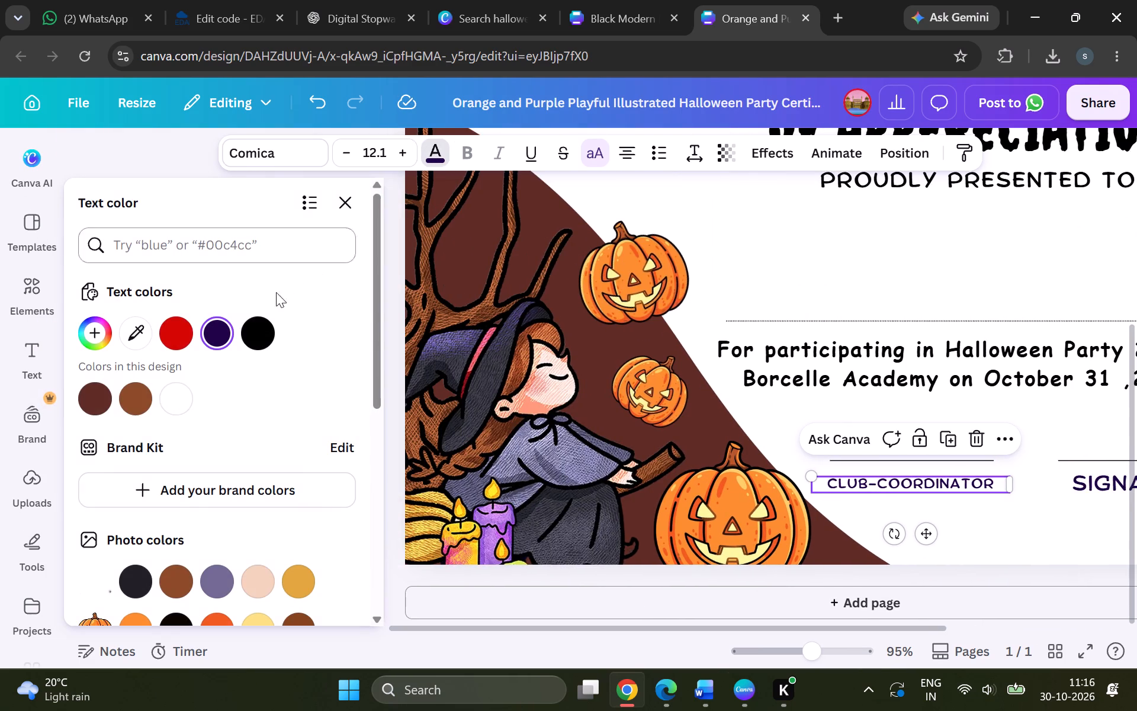
pyautogui.click(244, 328)
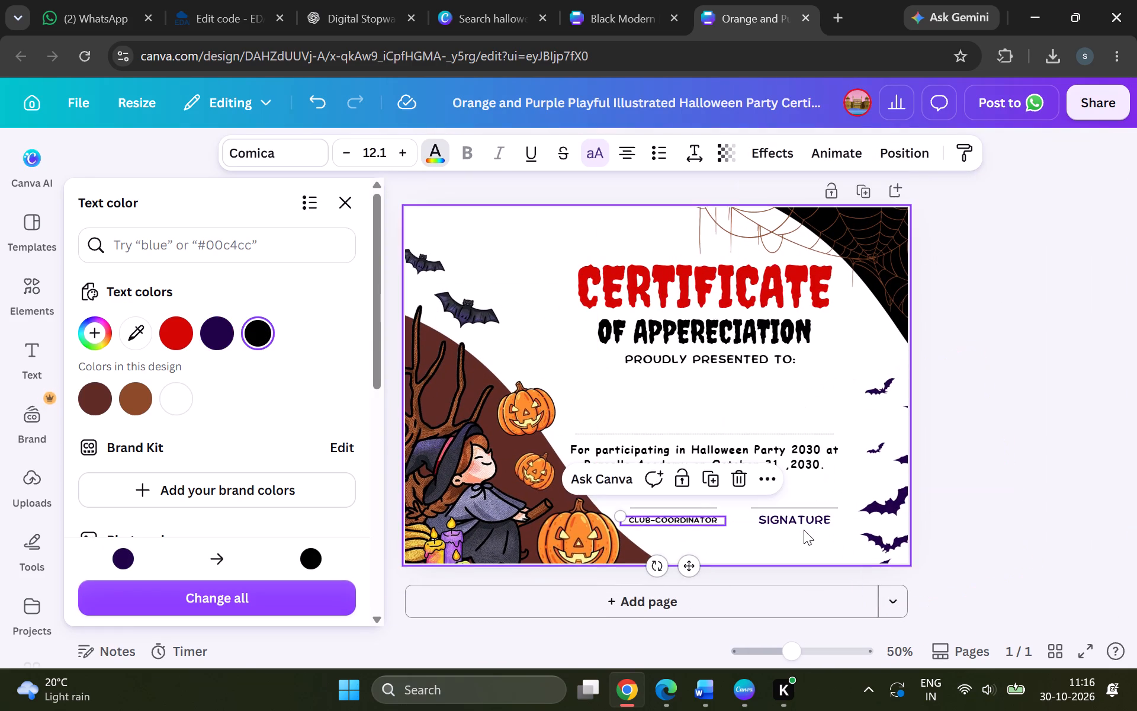
# Delete the SIGNATURE text below the second signature line.
pyautogui.doubleClick(798, 527)
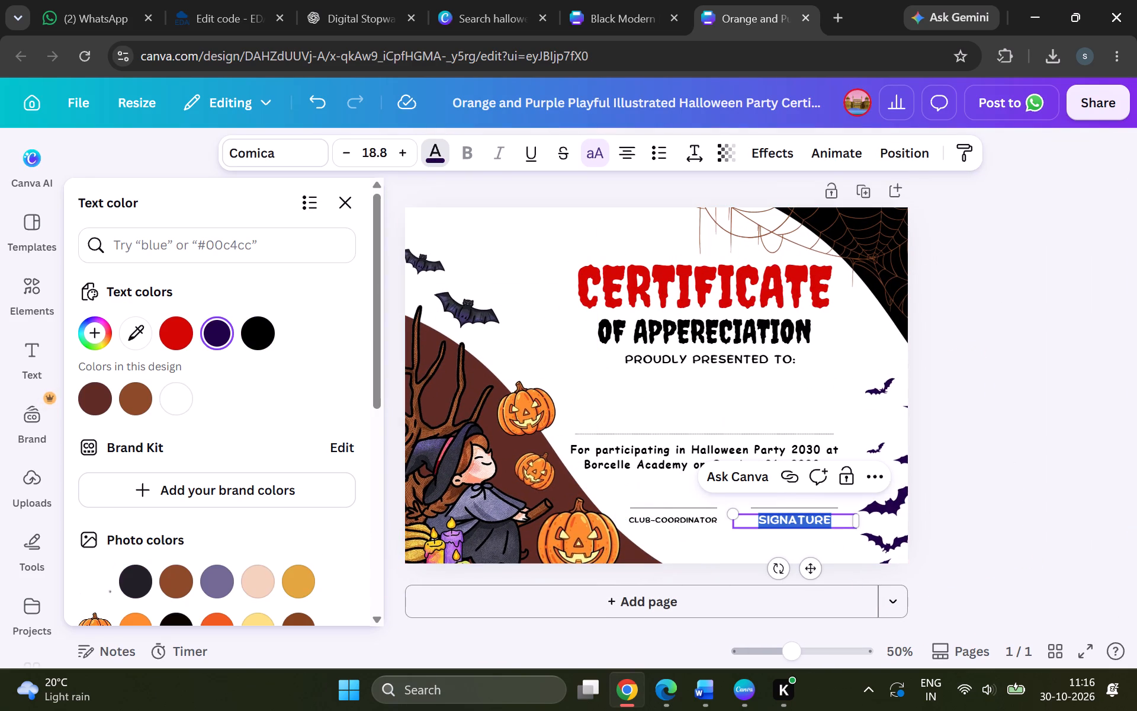
pyautogui.press('BackSpace')
pyautogui.click(1070, 433)
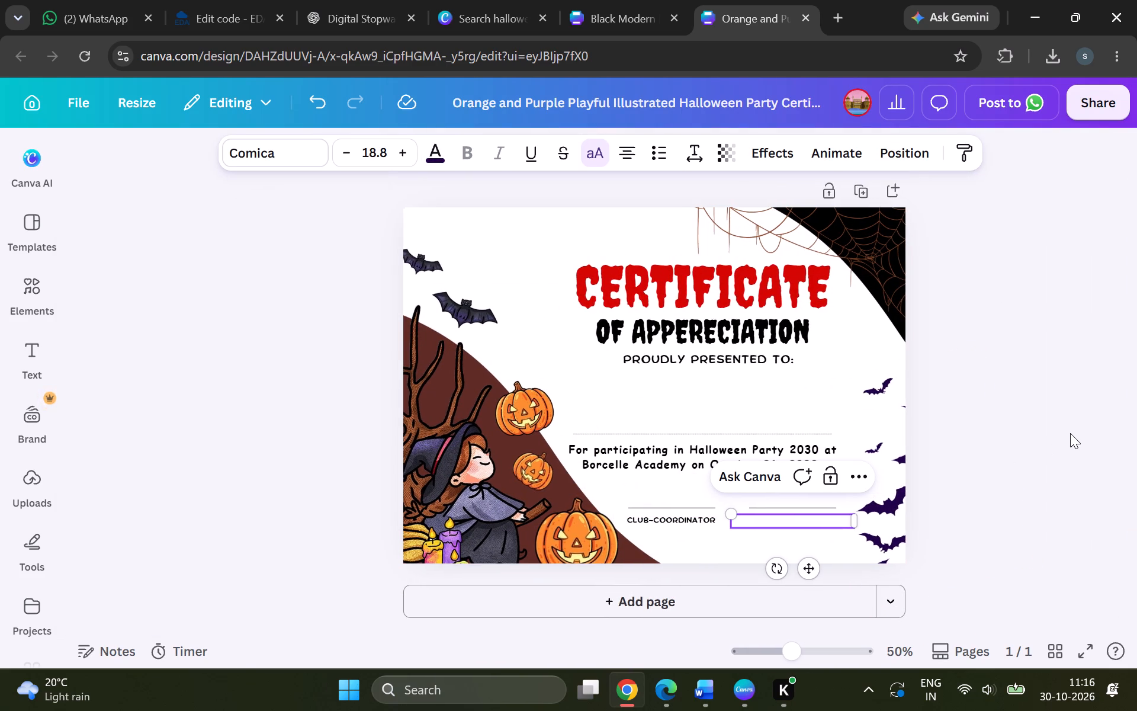
pyautogui.click(905, 438)
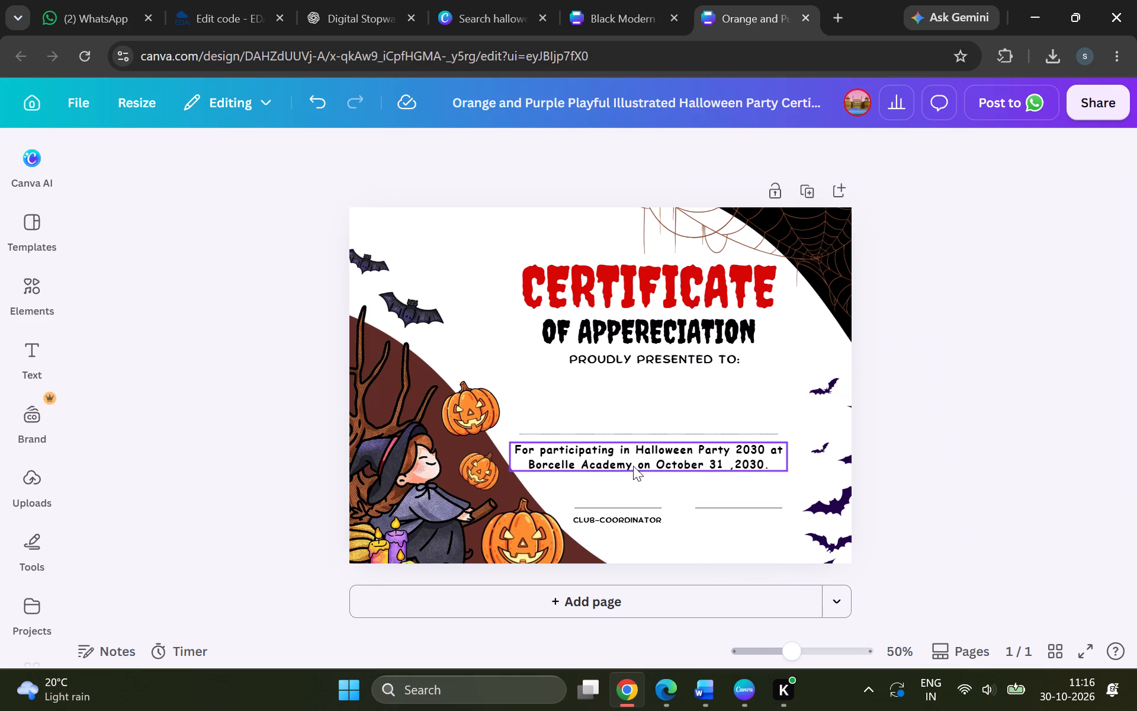
# Add an empty second line below the words in the CLUB-COORDINATOR label.
pyautogui.click(614, 517)
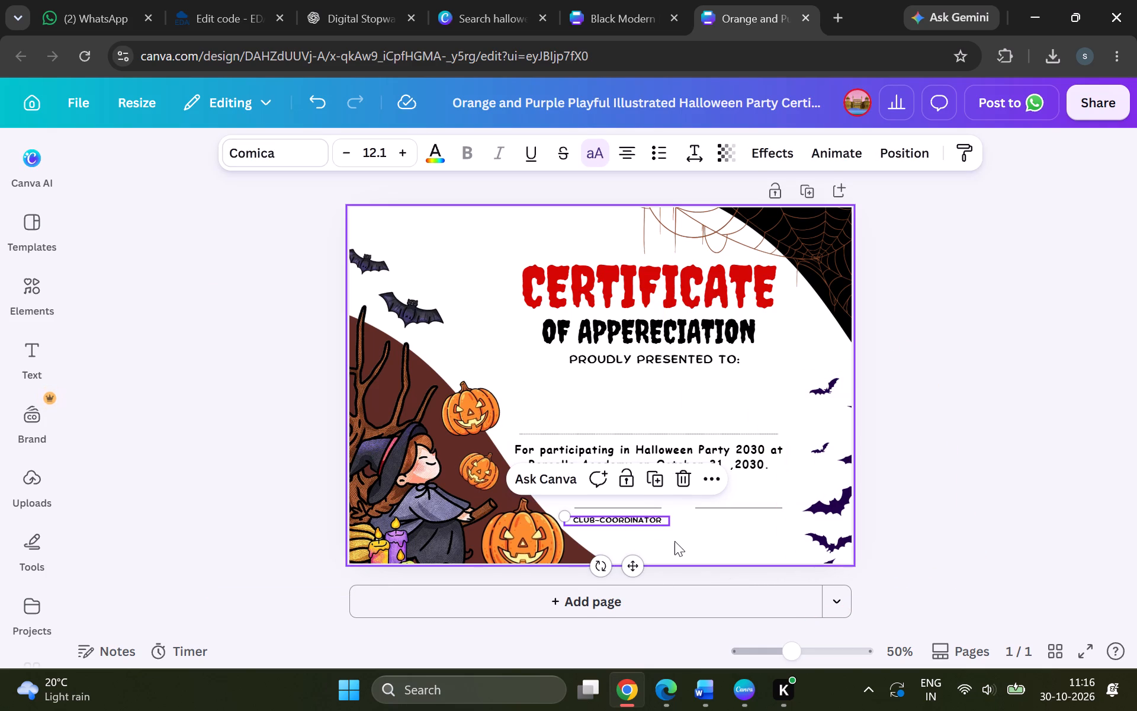
pyautogui.click(665, 515)
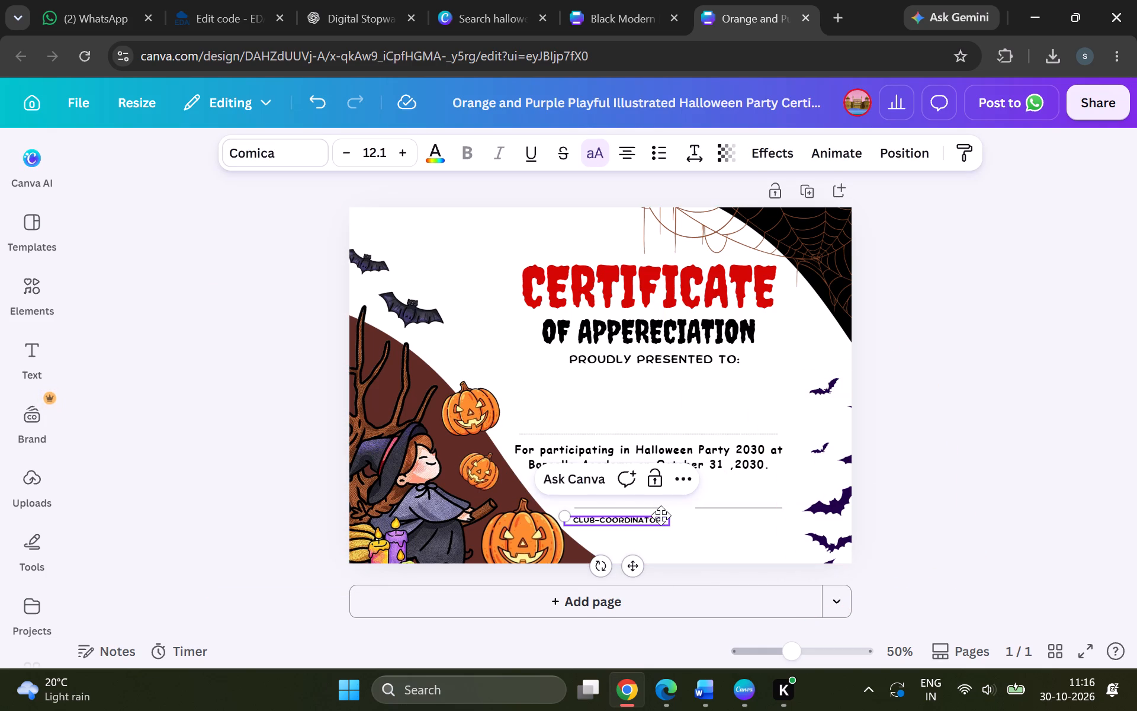
pyautogui.press('Return')
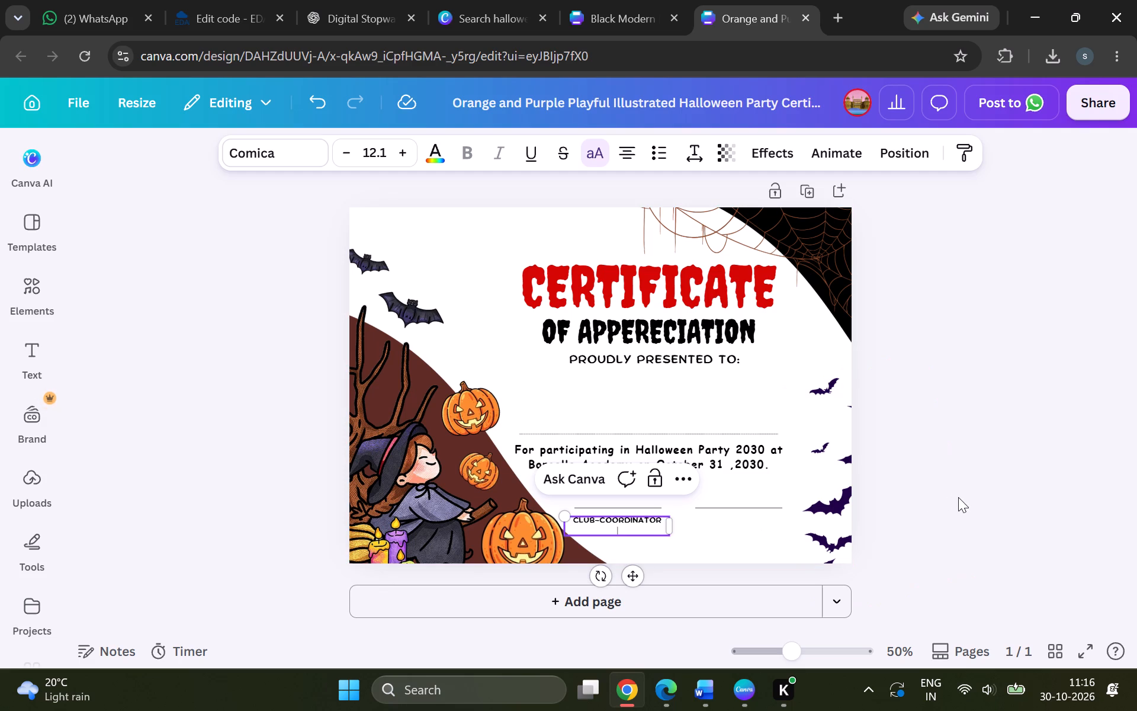
pyautogui.click(966, 496)
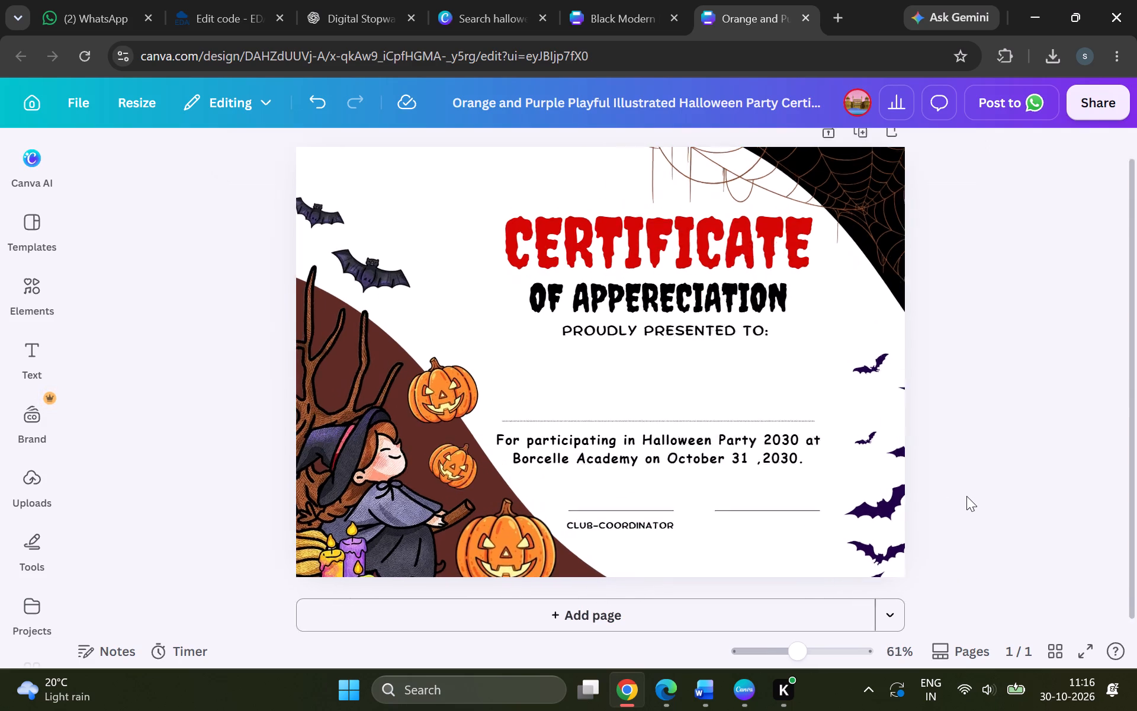
# Change the CLUB-COORDINATOR label's font to Comic Sans, like the participation text above it.
pyautogui.scroll(1, 966, 496)
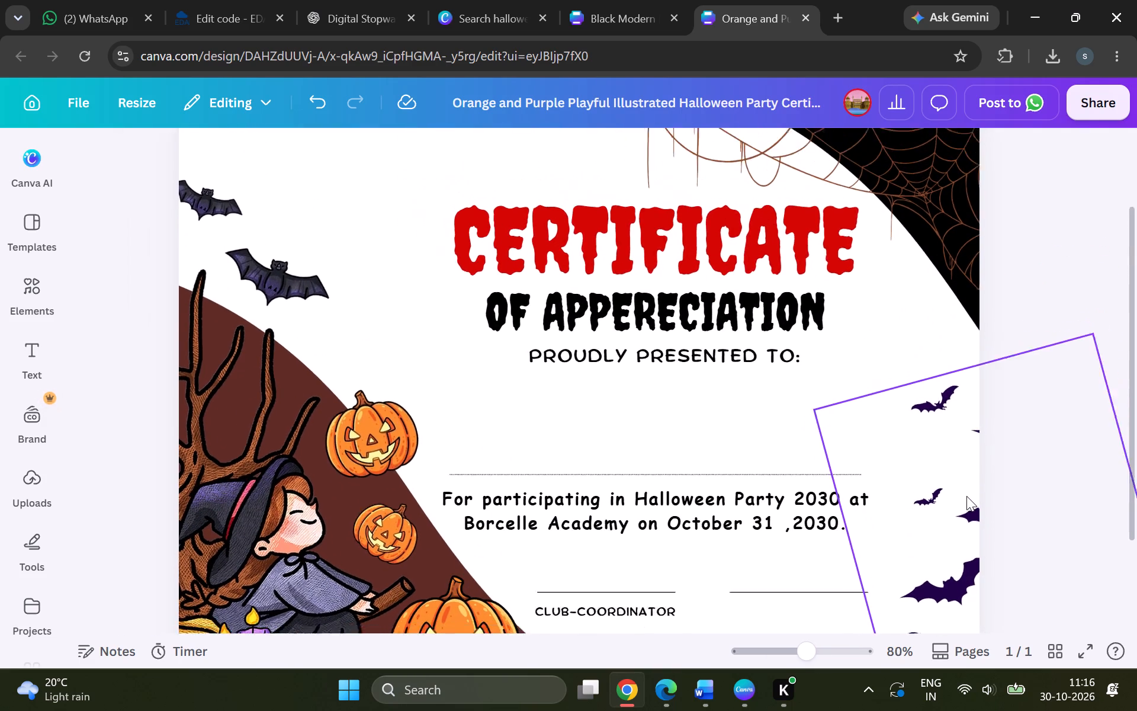
pyautogui.scroll(-1, 966, 496)
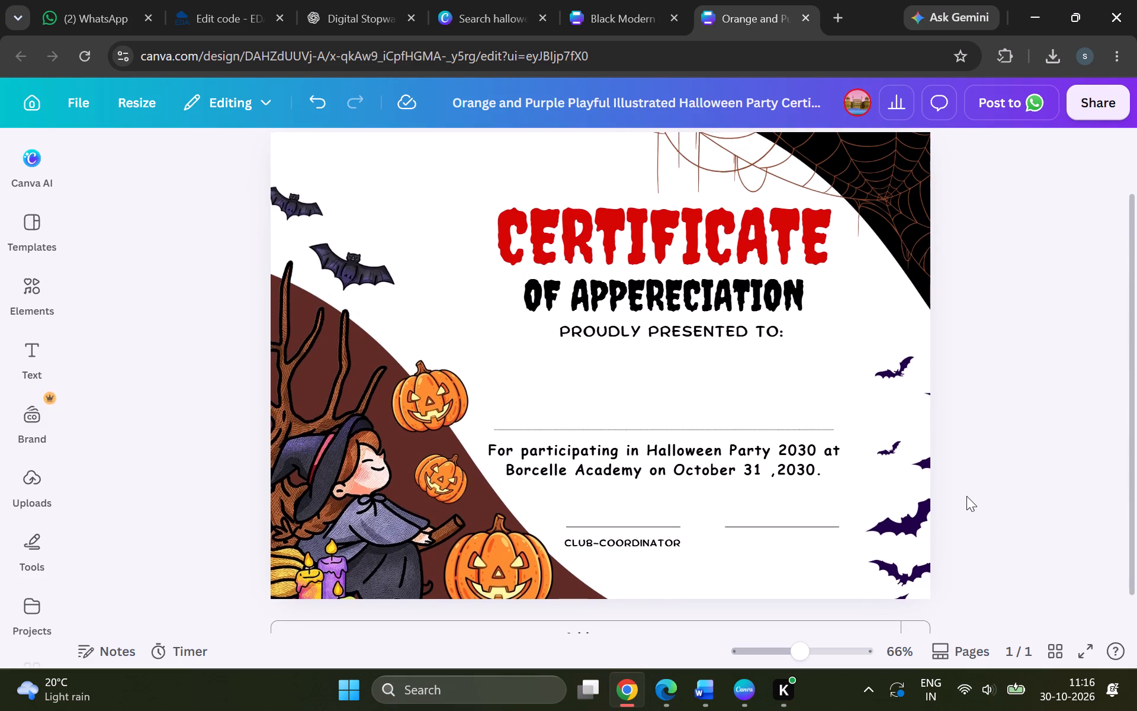
pyautogui.scroll(-1, 966, 496)
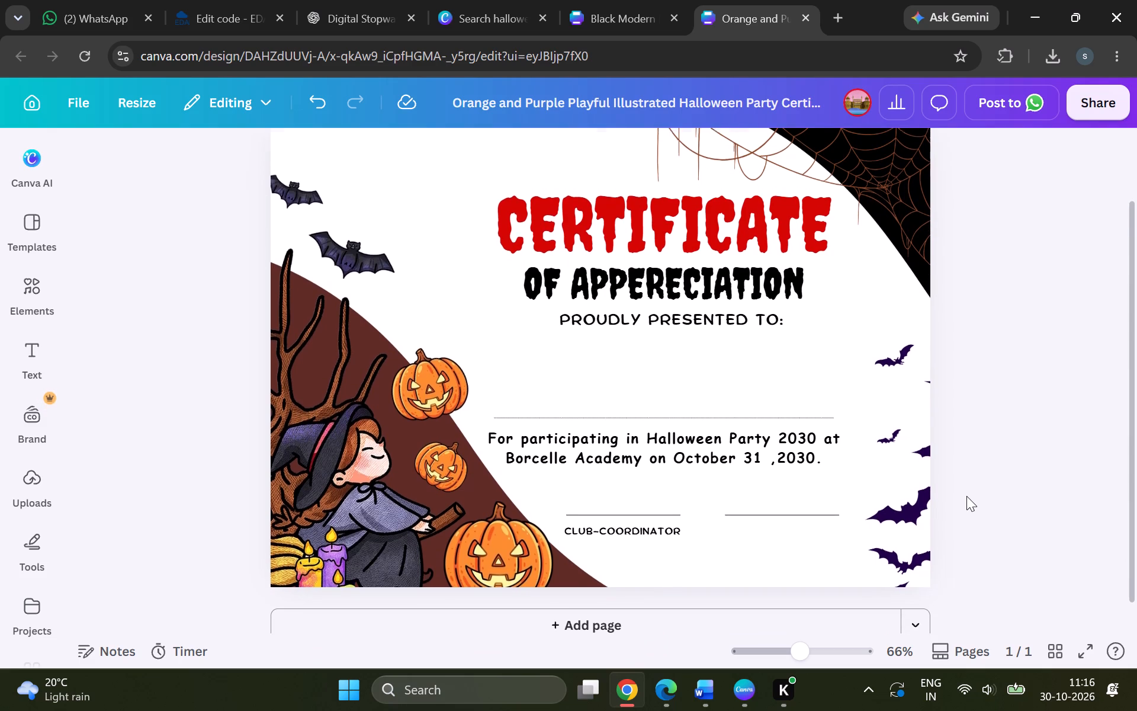
pyautogui.scroll(-1, 966, 496)
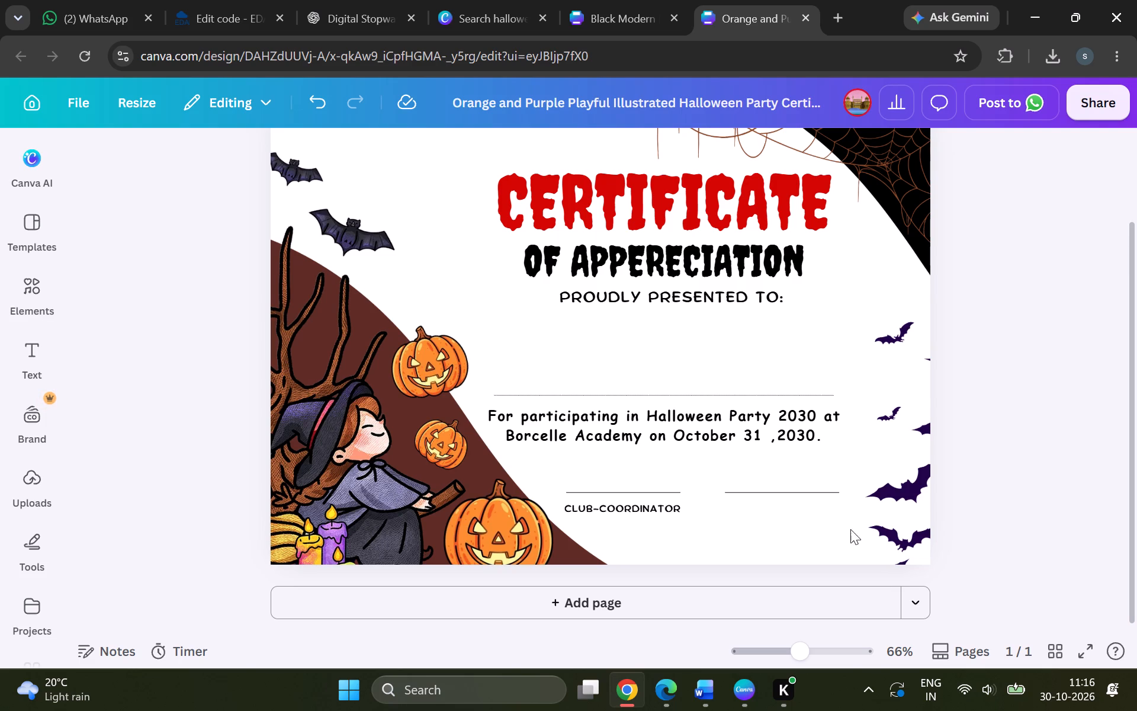
pyautogui.doubleClick(661, 511)
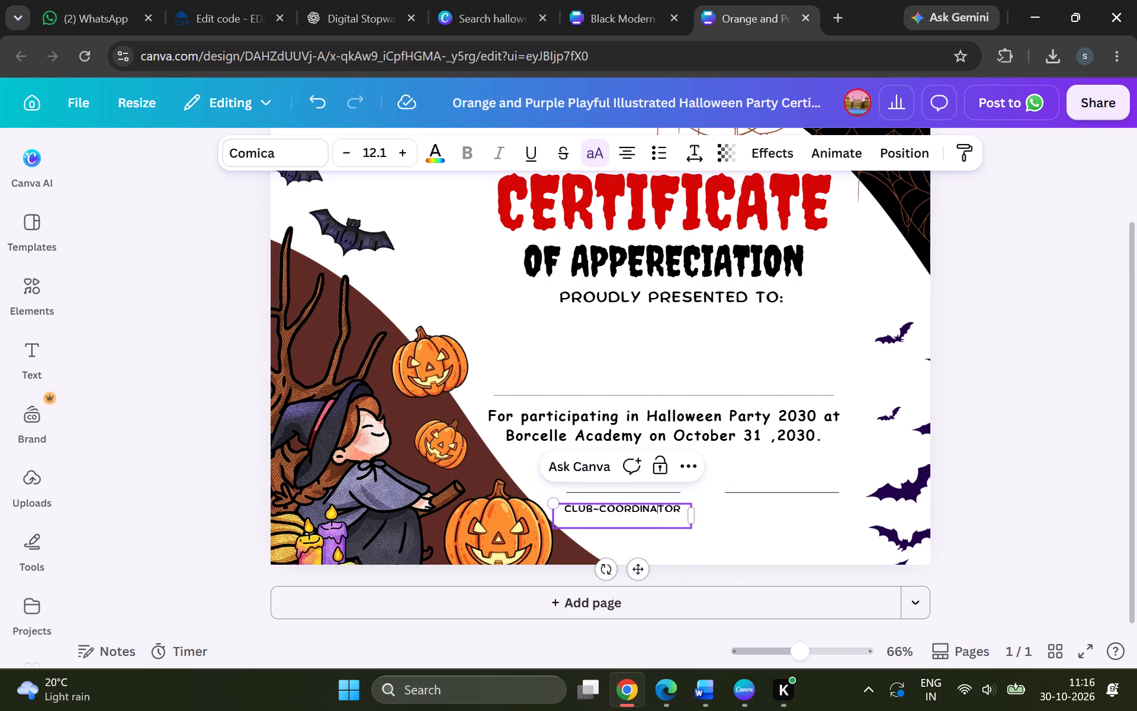
pyautogui.click(639, 420)
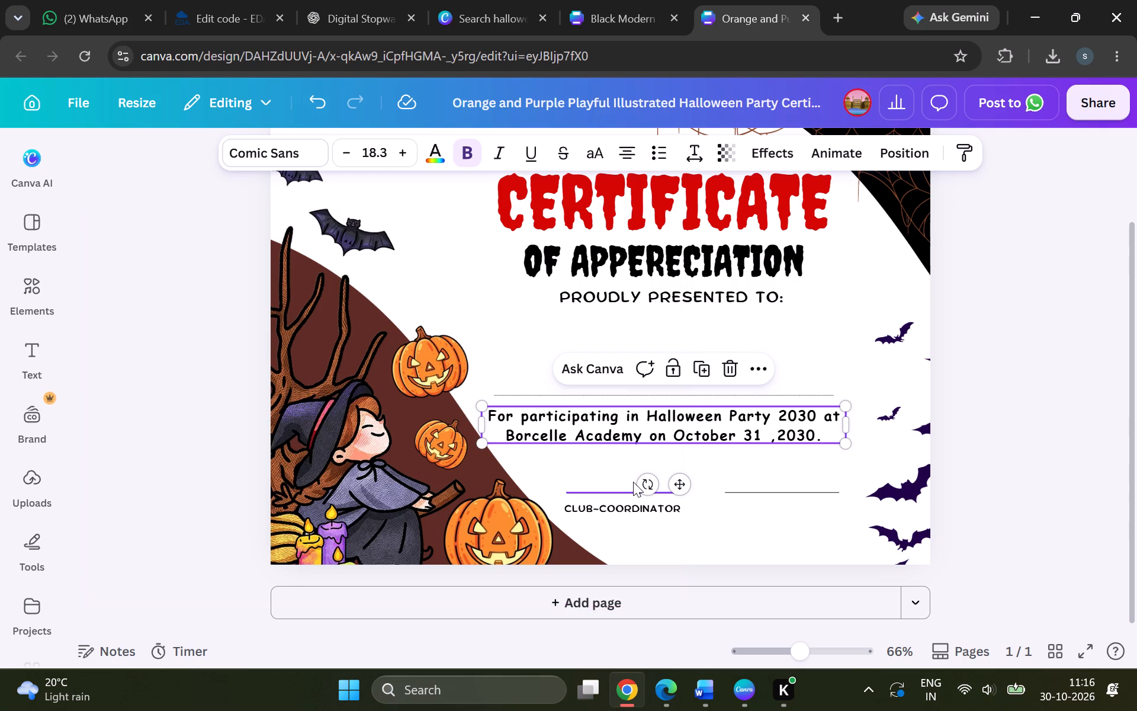
pyautogui.click(635, 513)
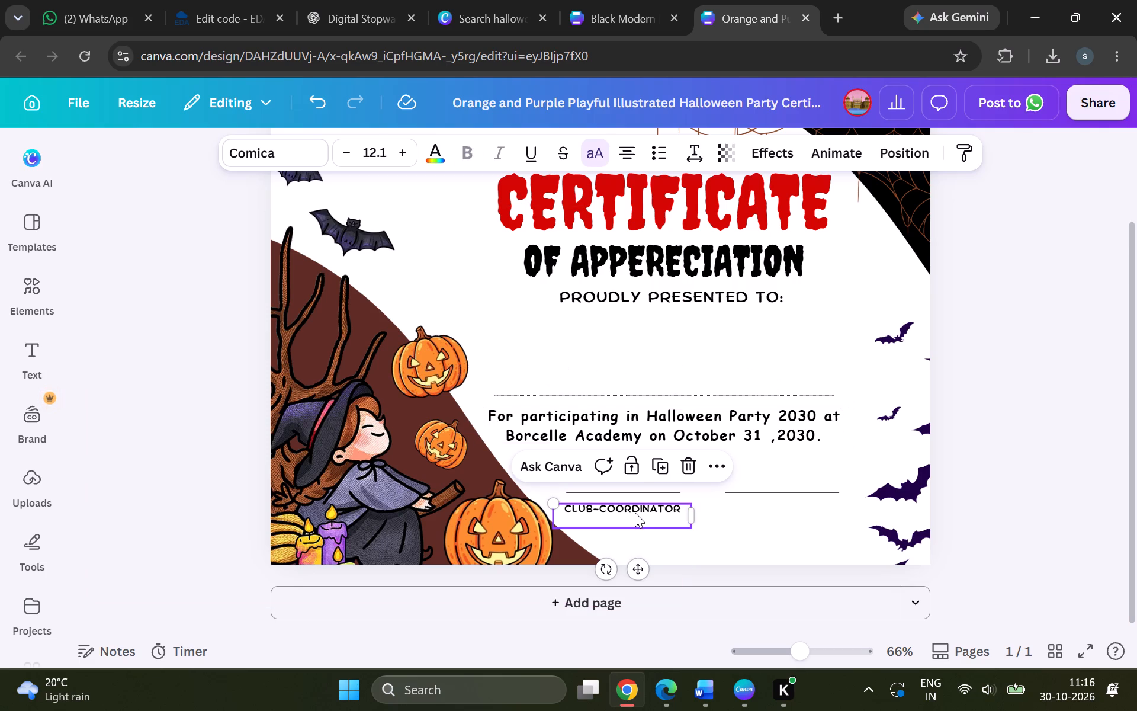
pyautogui.click(277, 150)
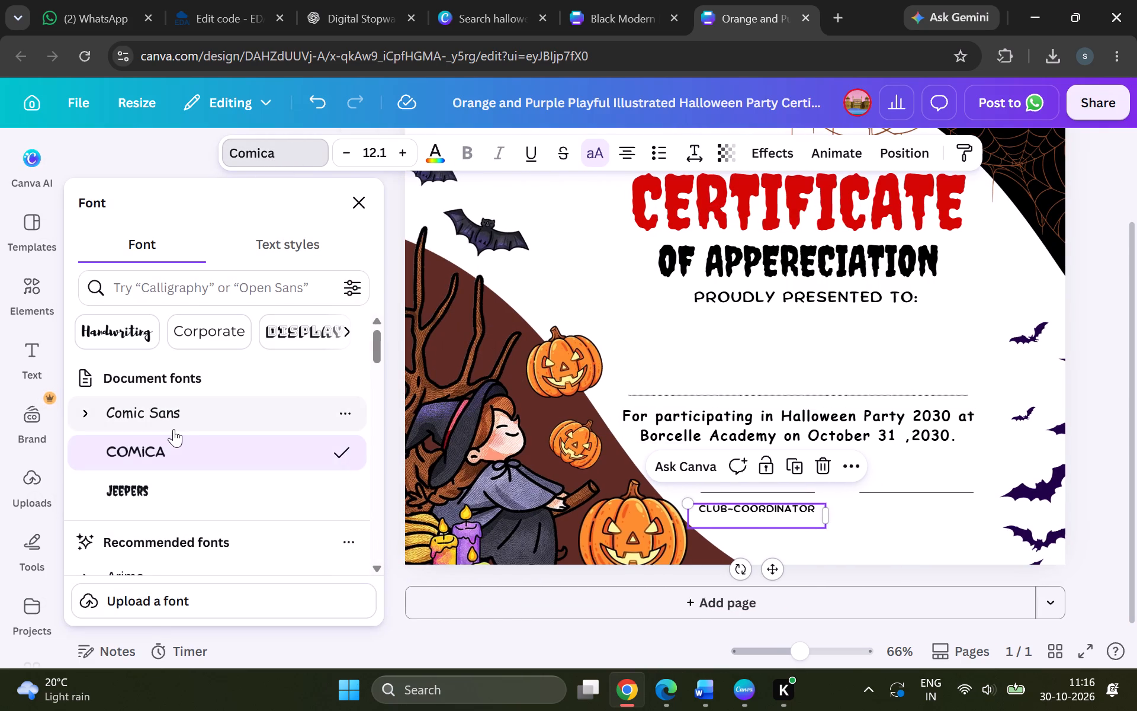
pyautogui.click(174, 429)
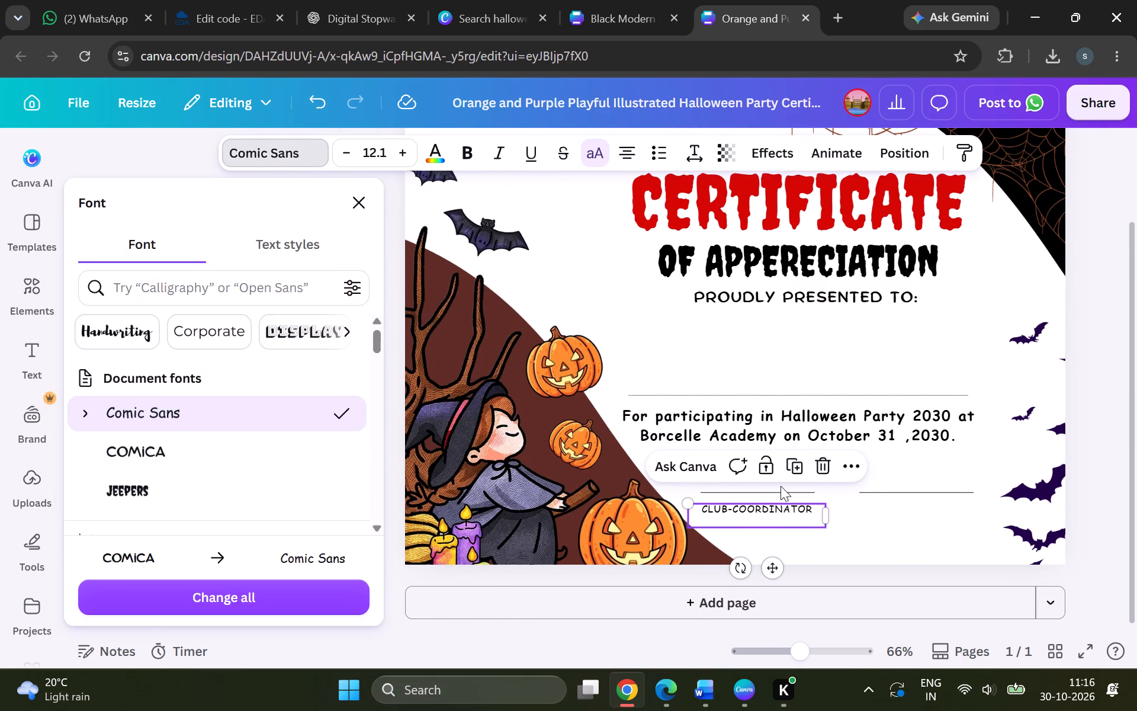
# Duplicate the CLUB-COORDINATOR label, place the copy below the second signature line and replace its text with "dean-sw".
pyautogui.hotkey('ctrl', 'c')
pyautogui.hotkey('ctrl', 'v')
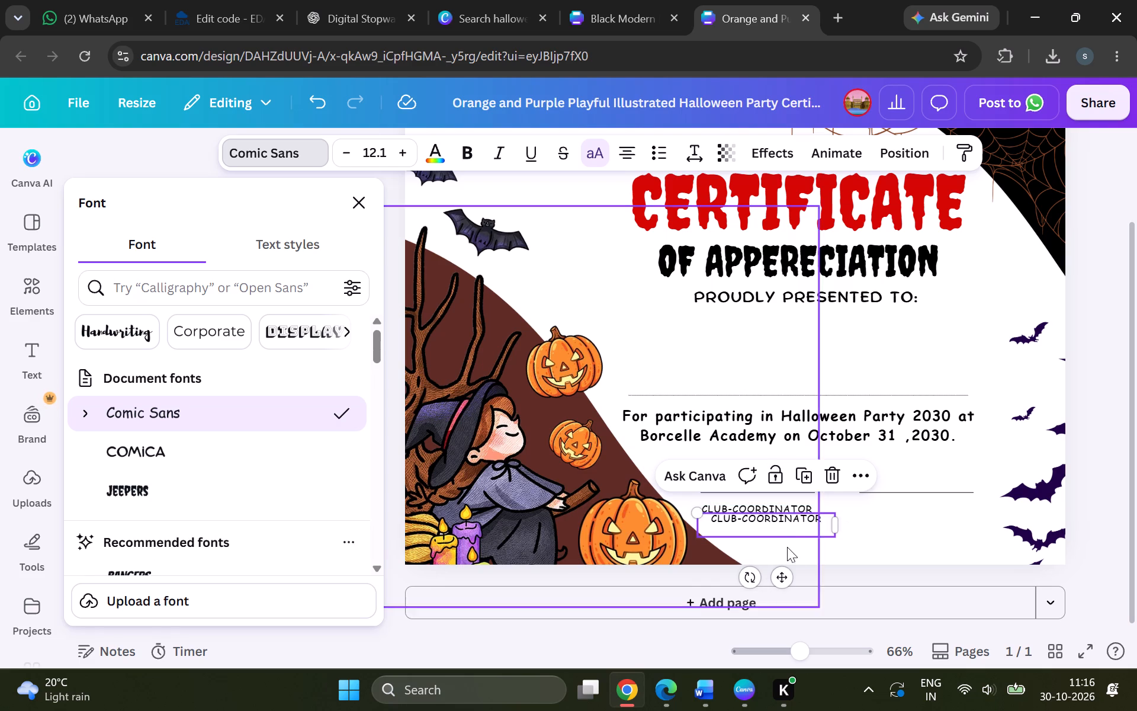
pyautogui.moveTo(785, 576); pyautogui.dragTo(935, 559)
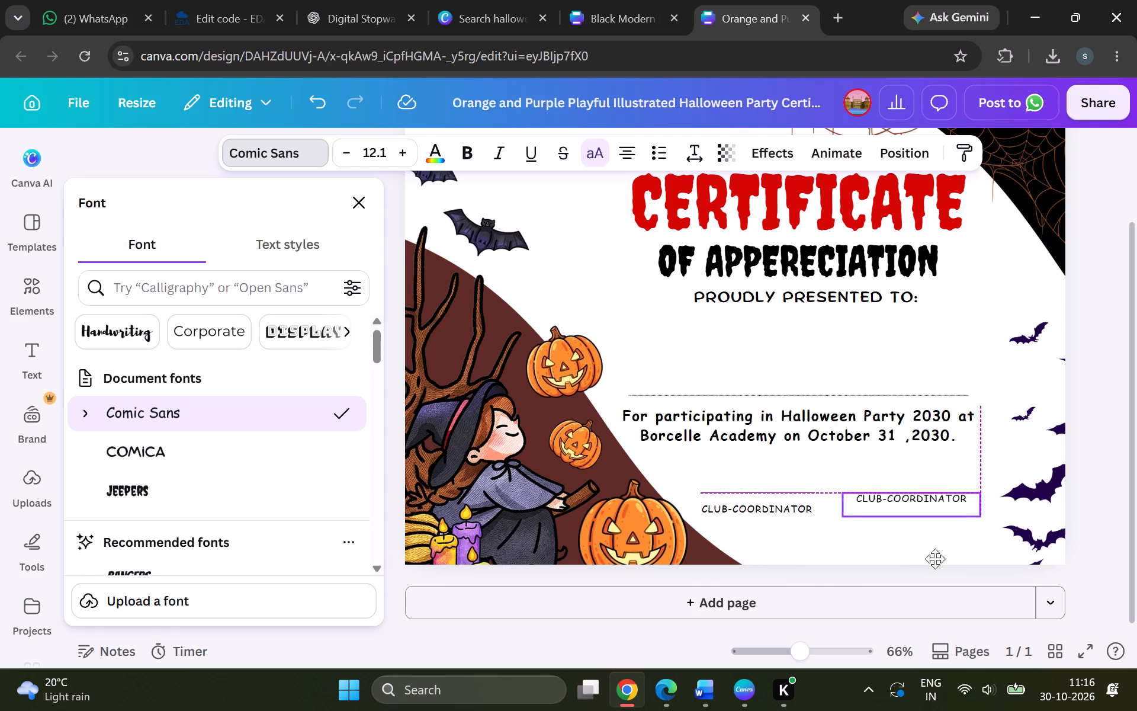
pyautogui.moveTo(935, 559); pyautogui.dragTo(947, 567)
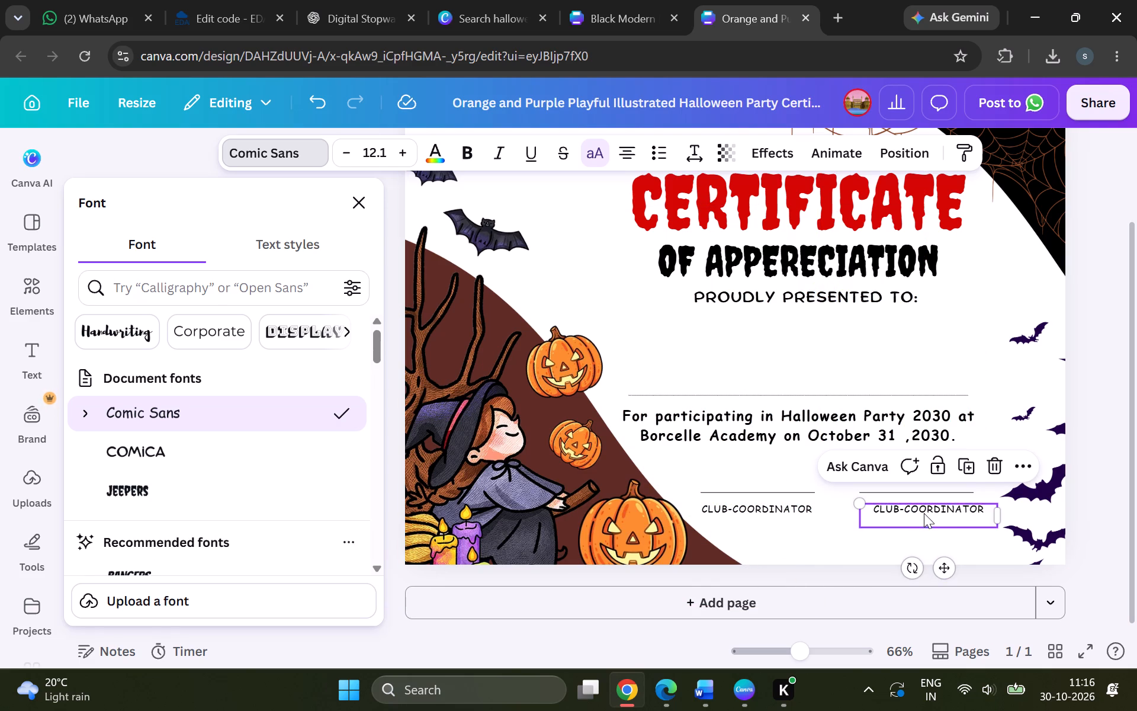
pyautogui.doubleClick(924, 513)
pyautogui.write('dean-sw')
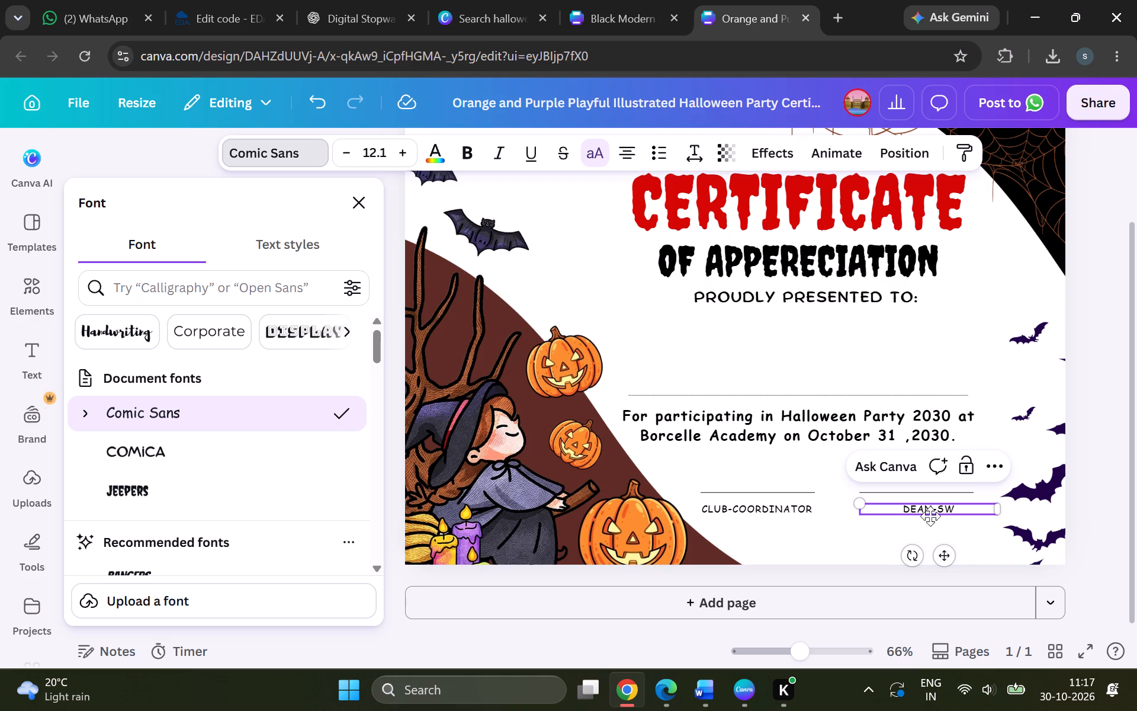
# Narrow the DEAN-SW label's text box until it fits closely around its words.
pyautogui.hscroll(-2, 855, 559)
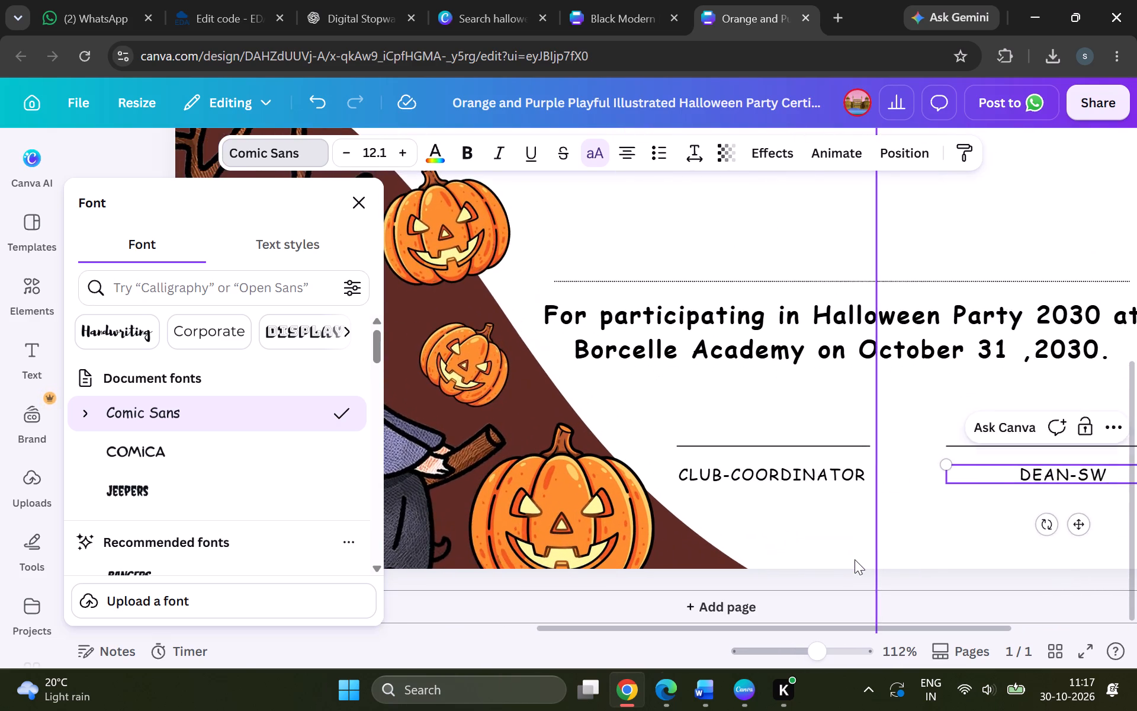
pyautogui.hscroll(-5, 855, 559)
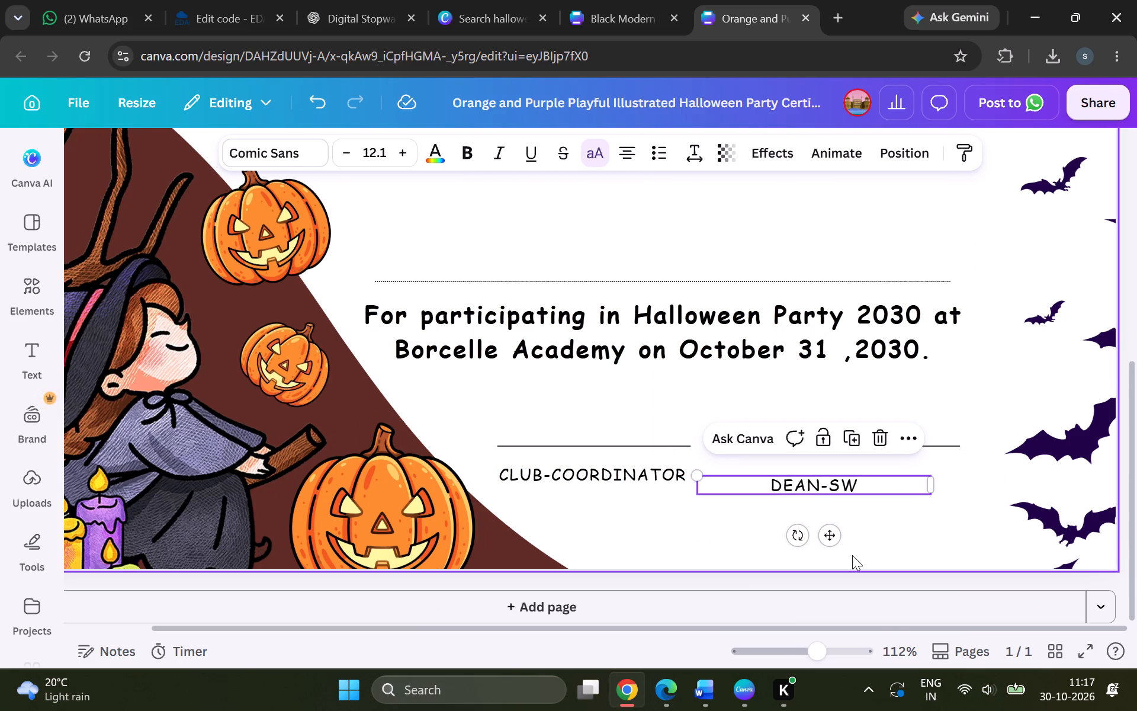
pyautogui.moveTo(934, 475); pyautogui.dragTo(821, 480)
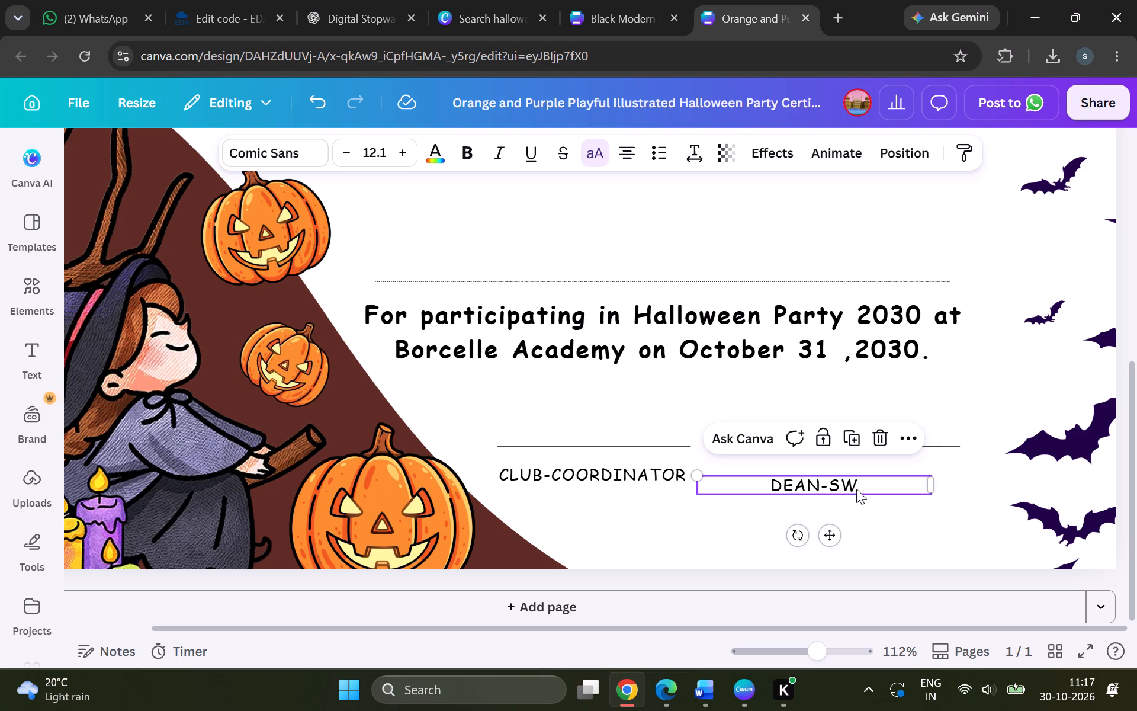
pyautogui.moveTo(936, 483); pyautogui.dragTo(886, 491)
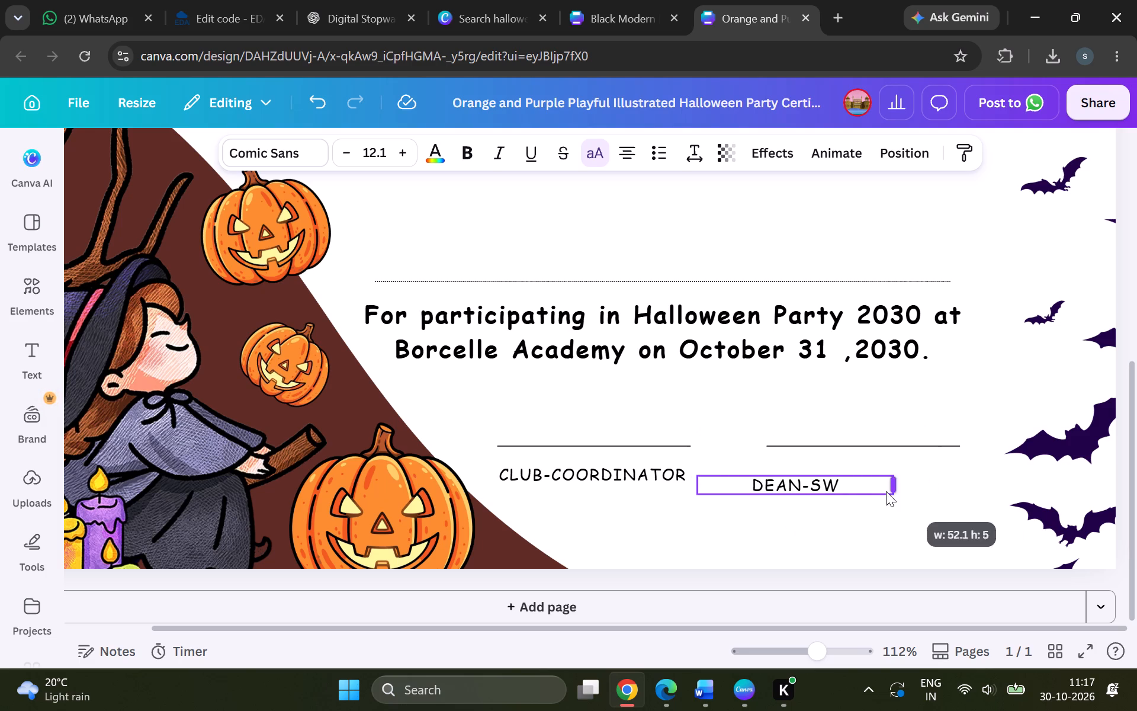
pyautogui.moveTo(886, 491); pyautogui.dragTo(794, 483)
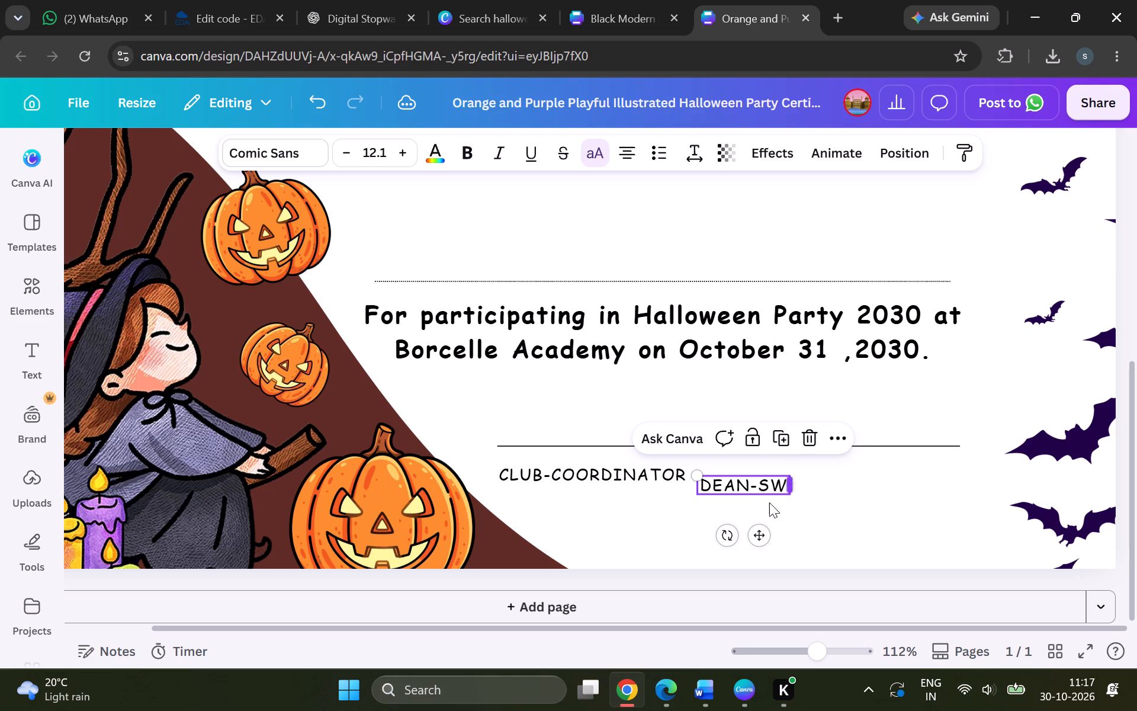
# Centre the DEAN-SW label under the second signature line, level with the CLUB-COORDINATOR label.
pyautogui.moveTo(758, 542); pyautogui.dragTo(871, 515)
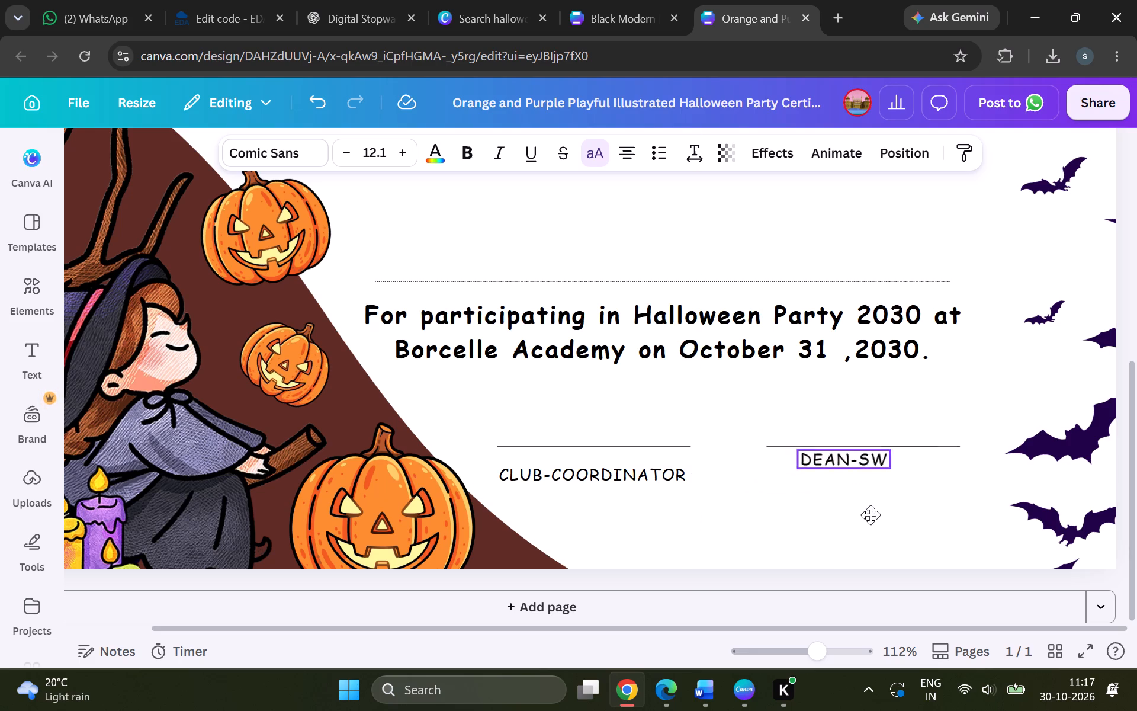
pyautogui.moveTo(871, 515); pyautogui.dragTo(887, 537)
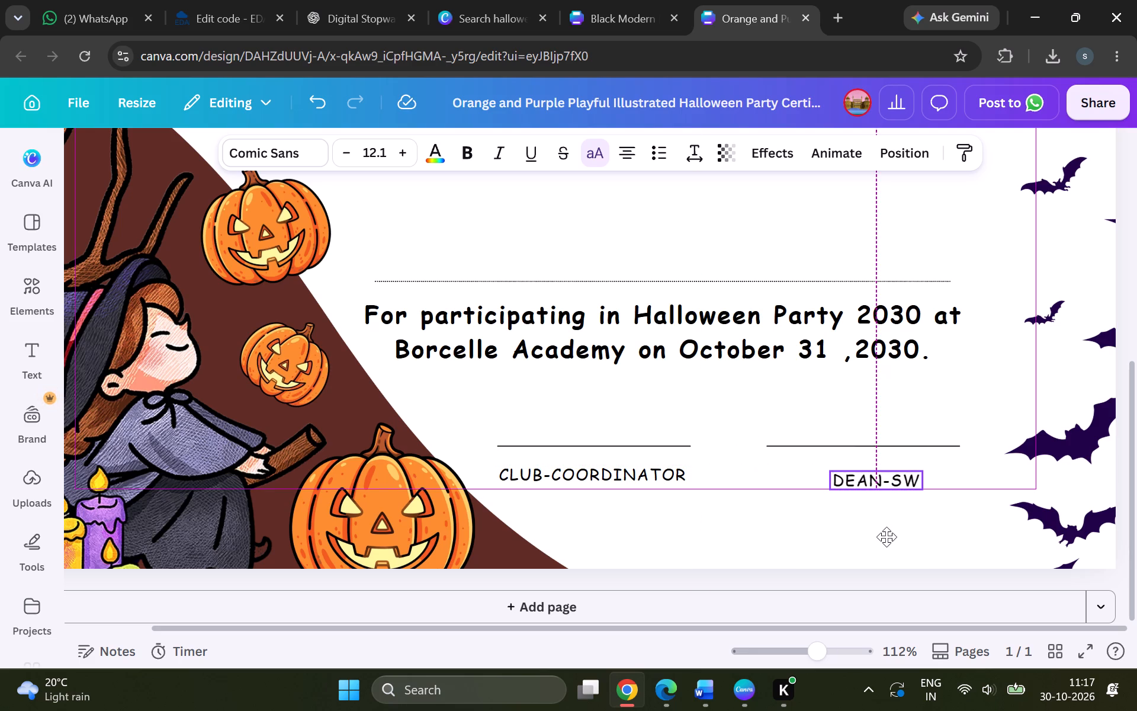
pyautogui.moveTo(887, 537); pyautogui.dragTo(885, 529)
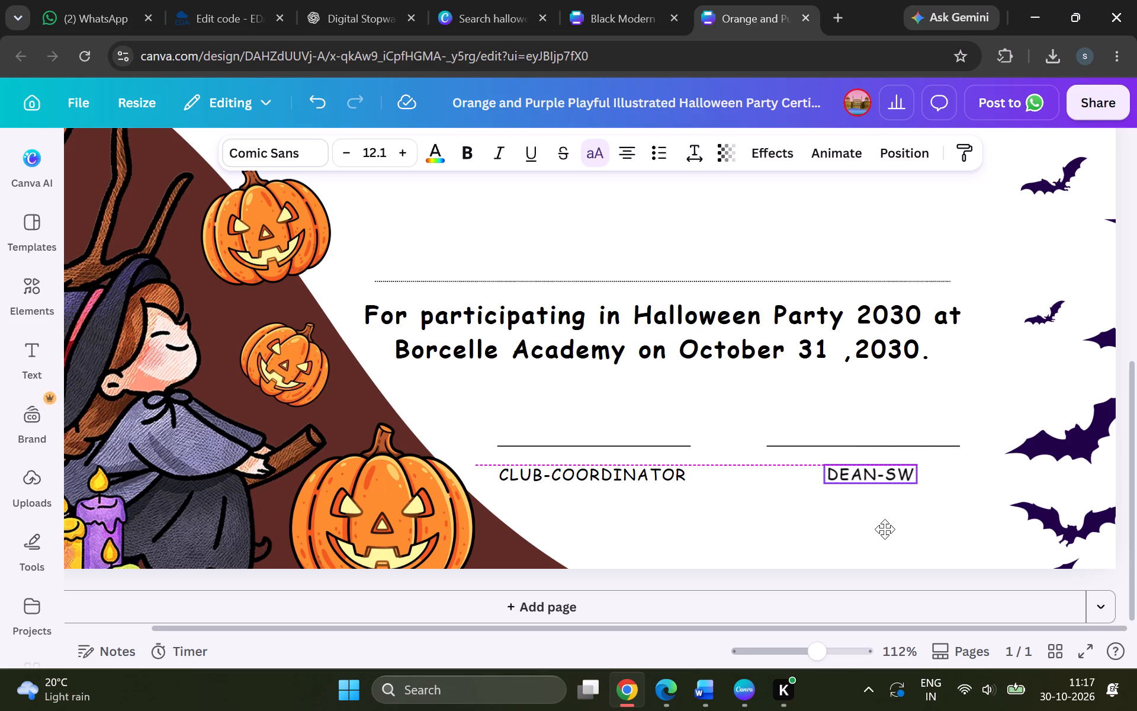
pyautogui.moveTo(885, 529); pyautogui.dragTo(895, 529)
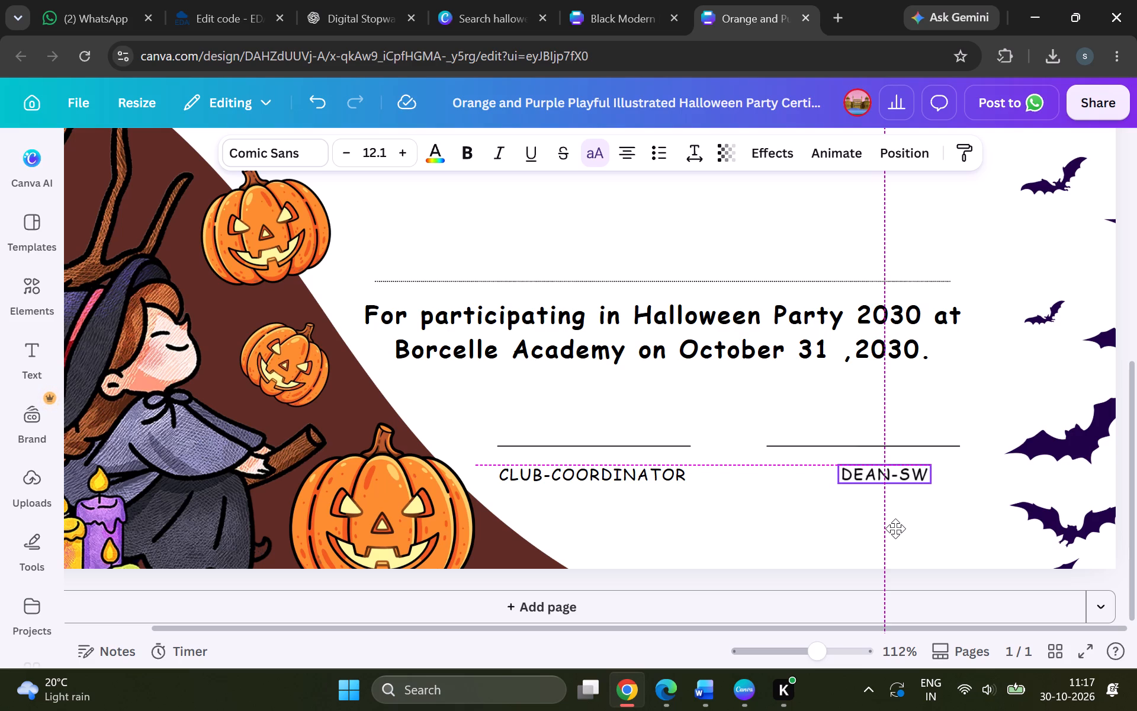
pyautogui.moveTo(895, 529); pyautogui.dragTo(891, 529)
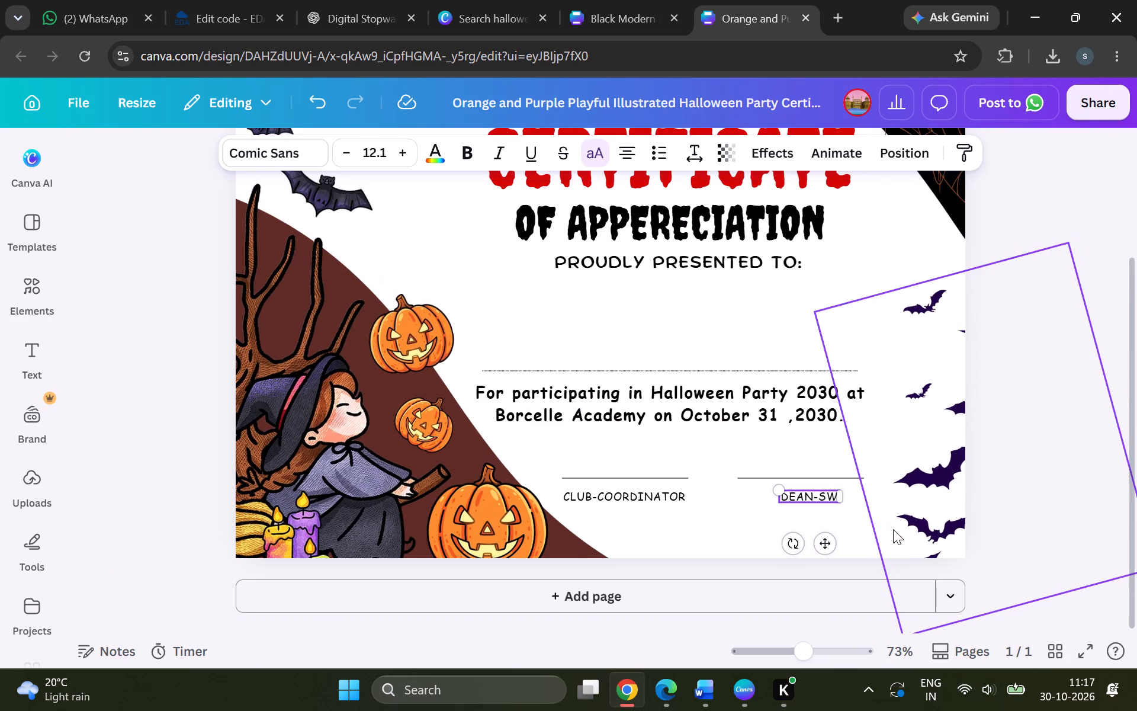
pyautogui.click(1054, 530)
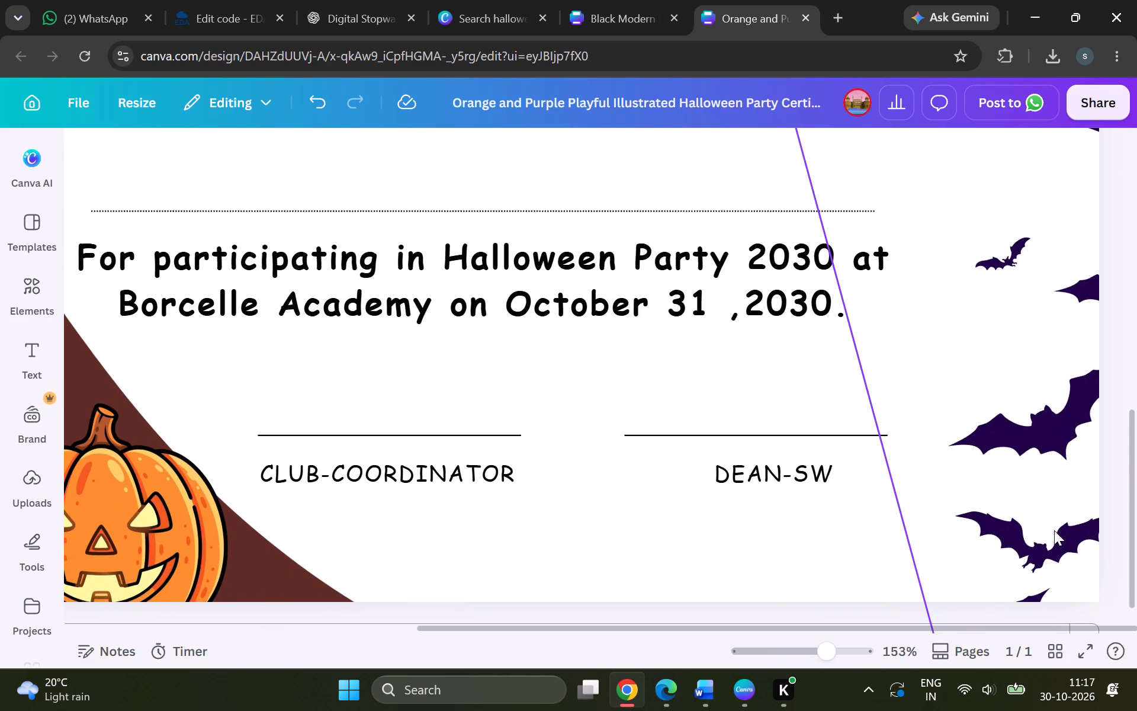
pyautogui.click(801, 463)
pyautogui.moveTo(801, 463); pyautogui.dragTo(781, 462)
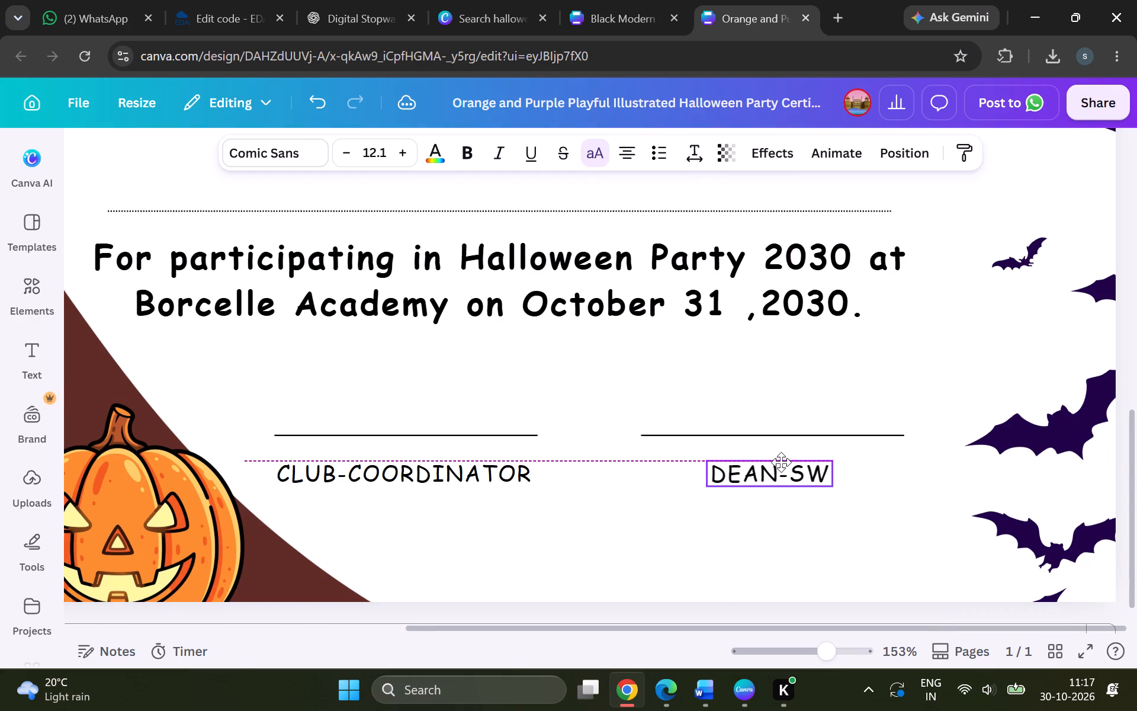
pyautogui.moveTo(781, 462); pyautogui.dragTo(781, 462)
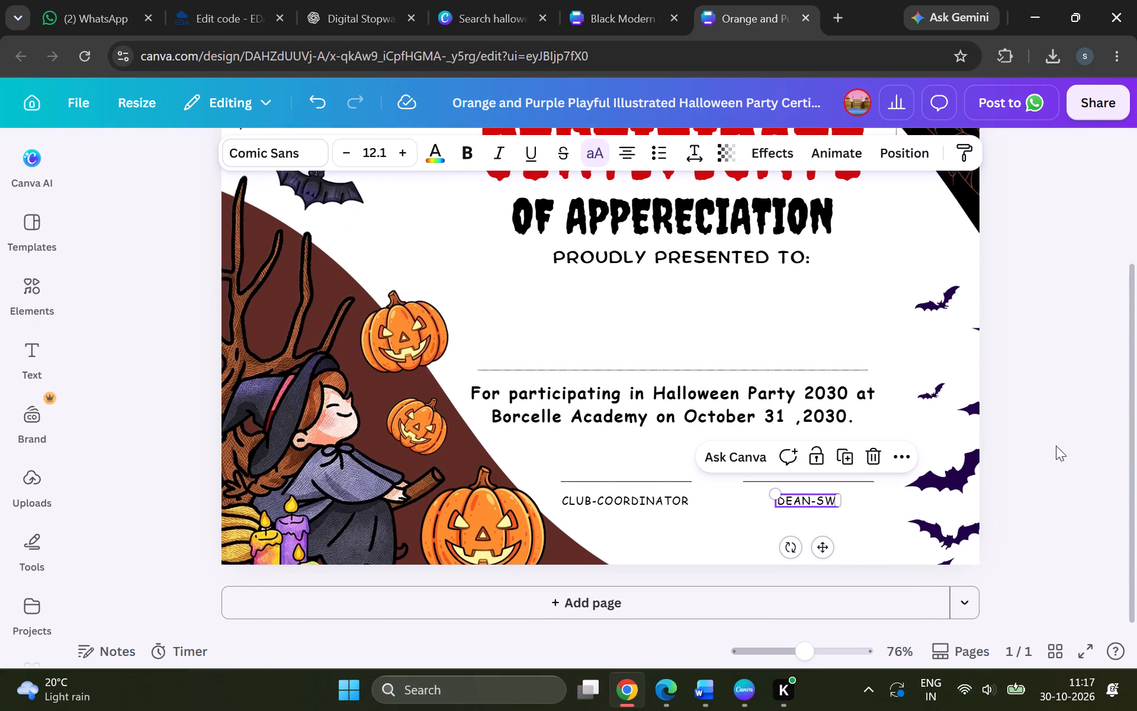
pyautogui.click(1056, 446)
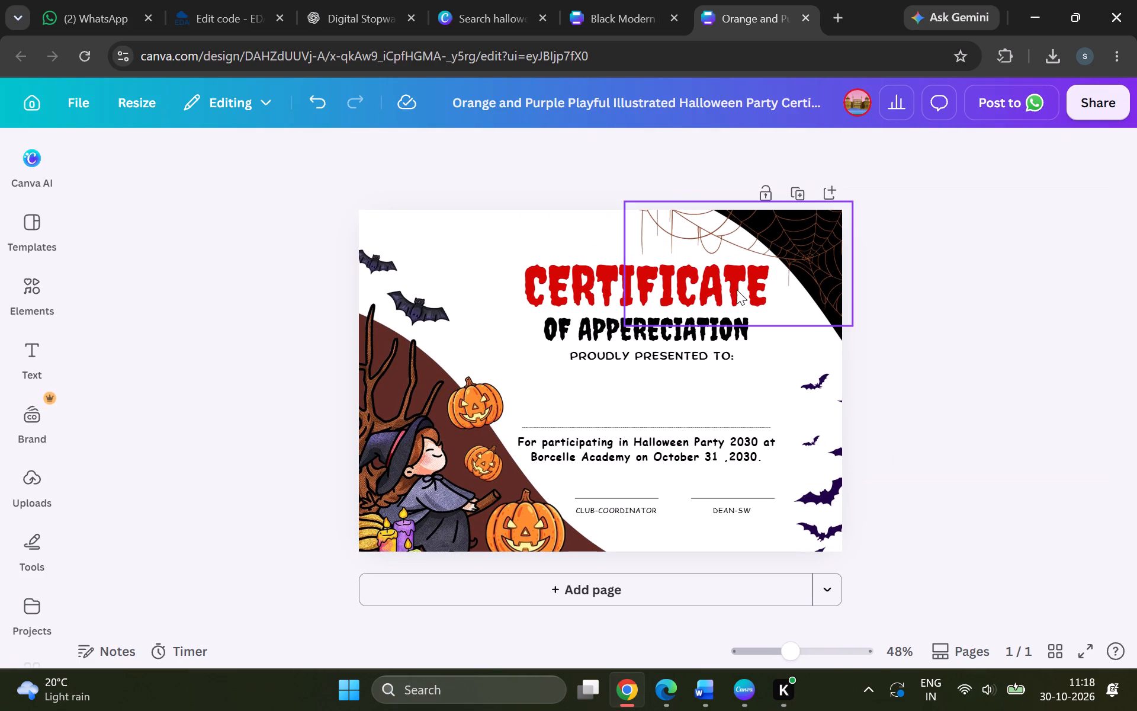
# Check which font the NAQAAB title uses in the Halloween makeup contest flyer design.
pyautogui.click(629, 15)
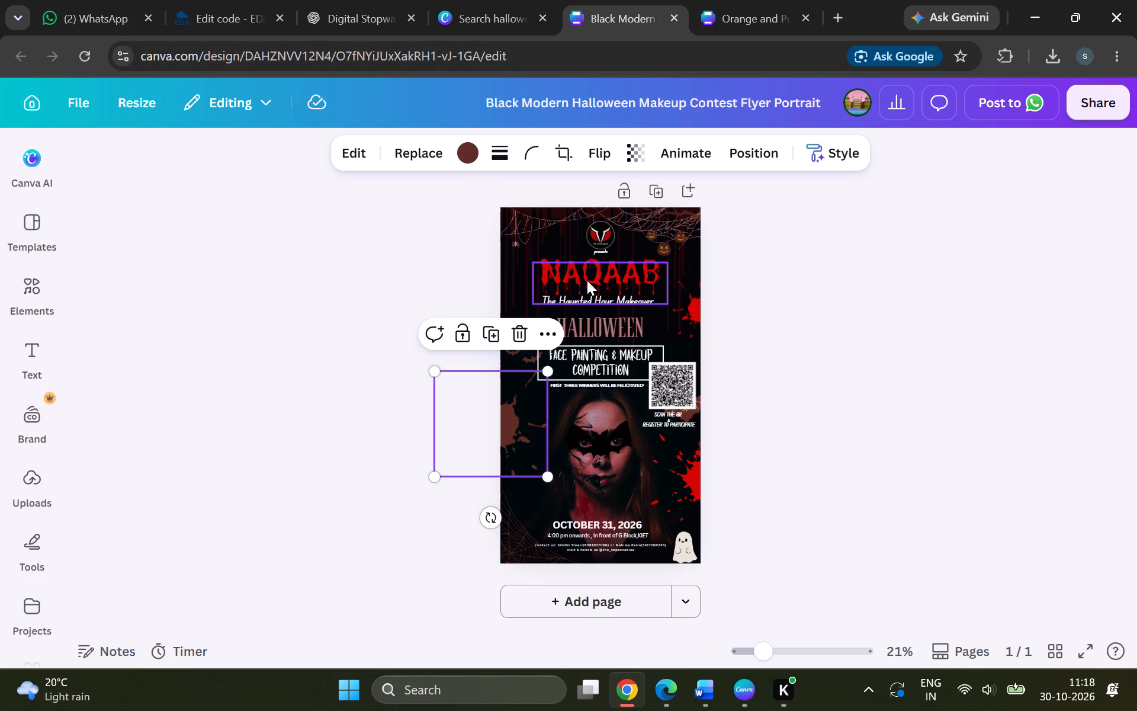
pyautogui.click(587, 280)
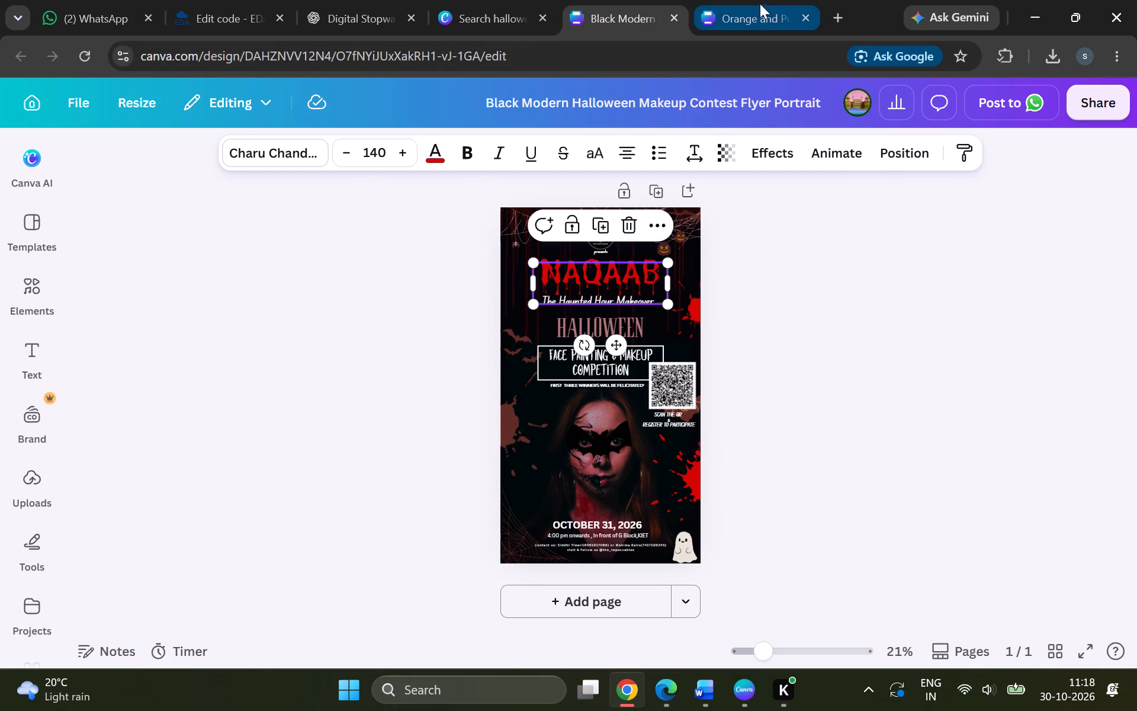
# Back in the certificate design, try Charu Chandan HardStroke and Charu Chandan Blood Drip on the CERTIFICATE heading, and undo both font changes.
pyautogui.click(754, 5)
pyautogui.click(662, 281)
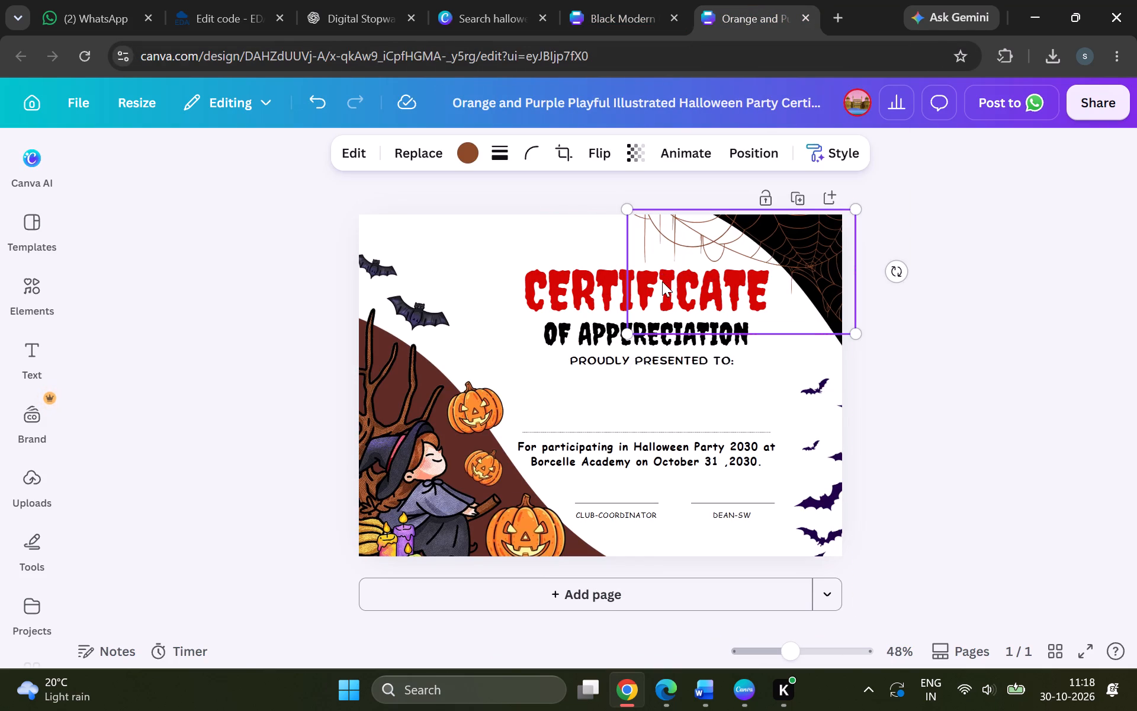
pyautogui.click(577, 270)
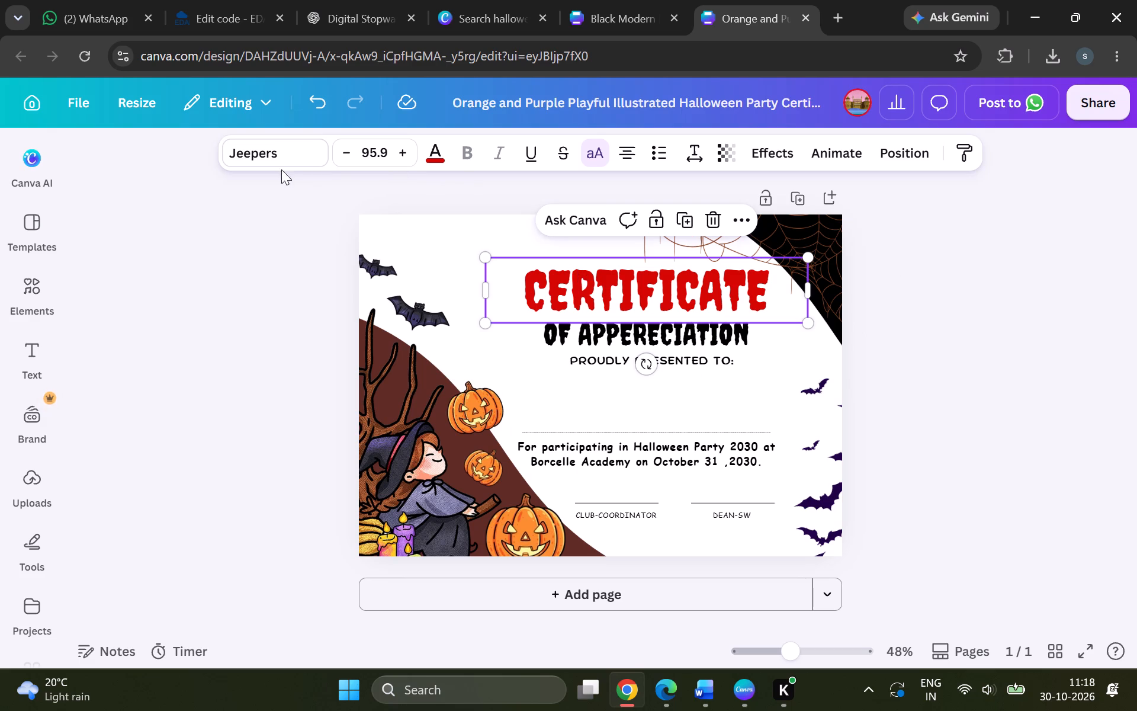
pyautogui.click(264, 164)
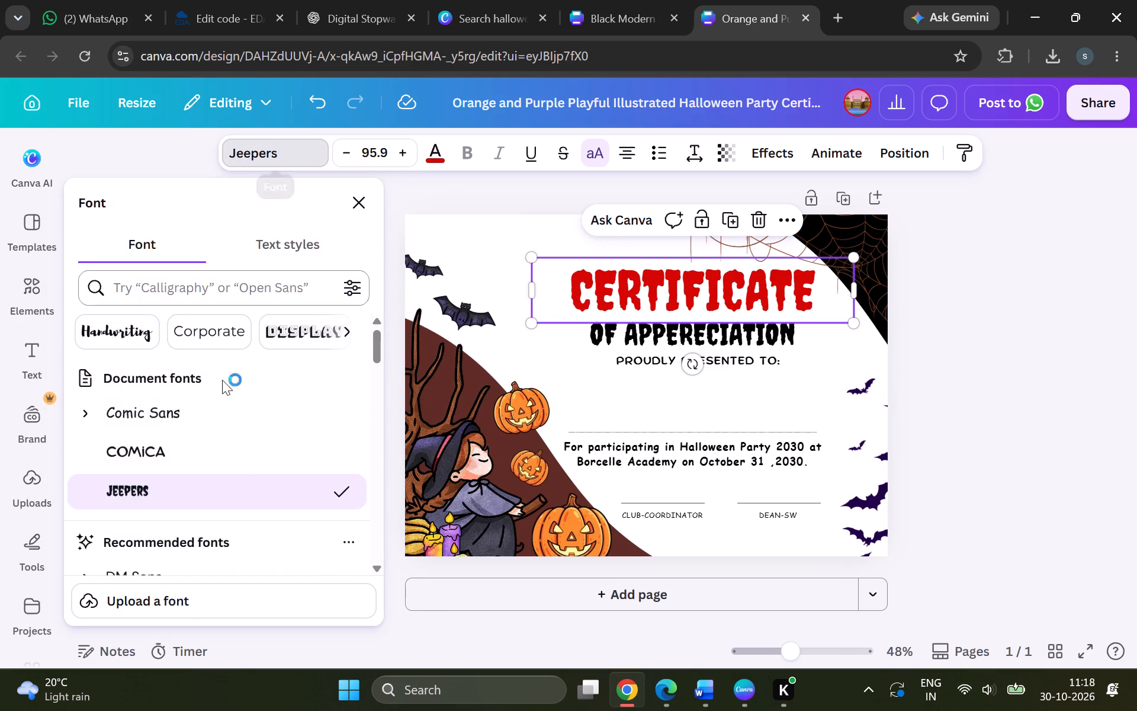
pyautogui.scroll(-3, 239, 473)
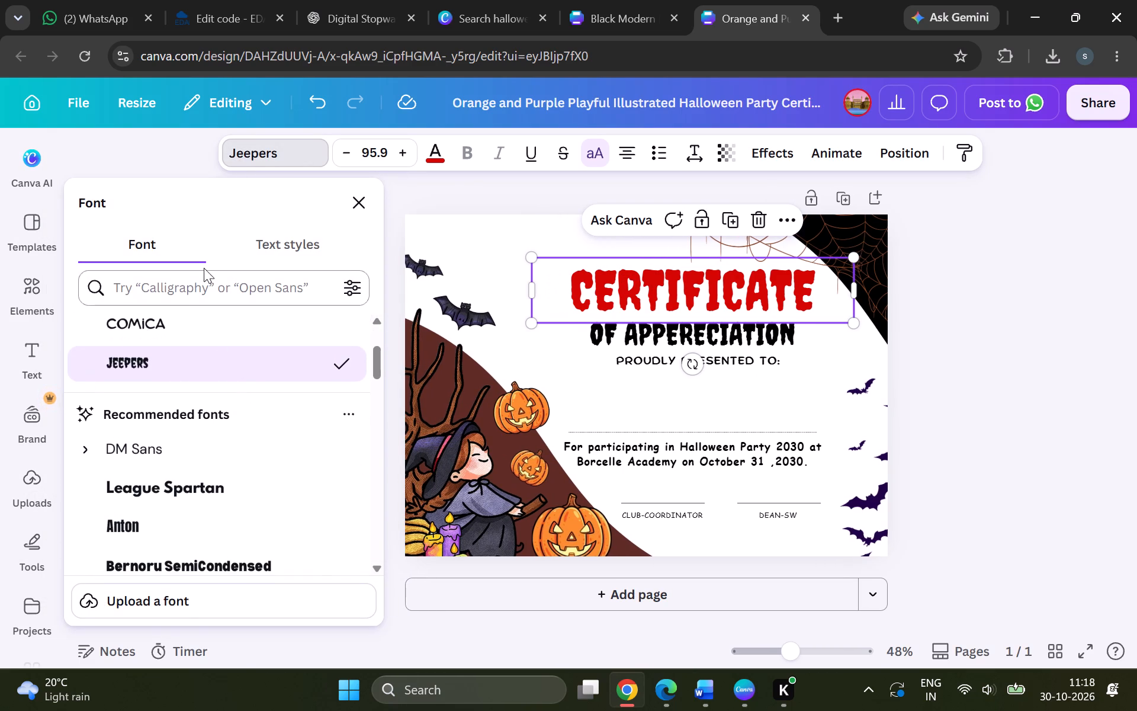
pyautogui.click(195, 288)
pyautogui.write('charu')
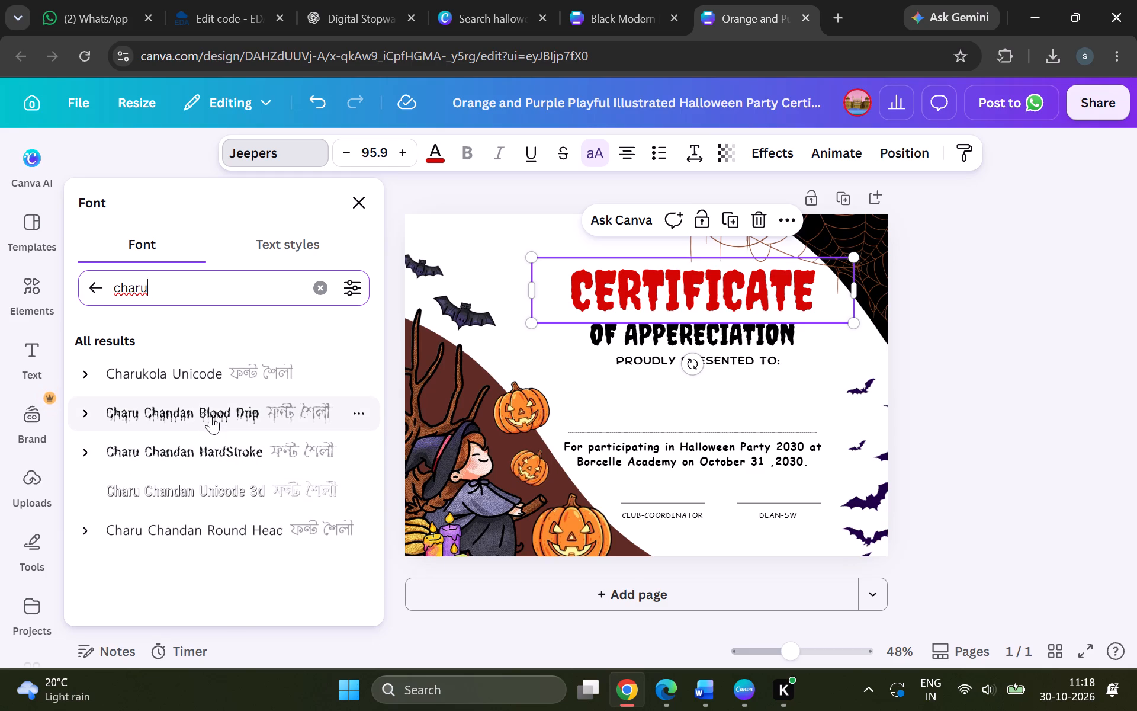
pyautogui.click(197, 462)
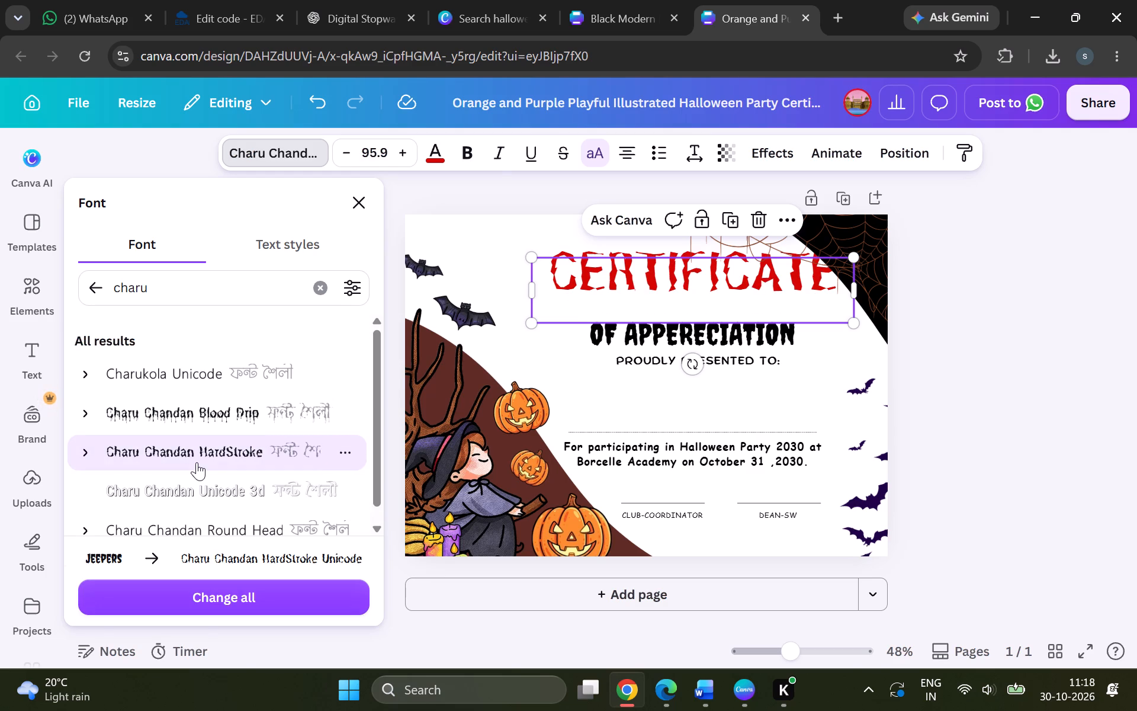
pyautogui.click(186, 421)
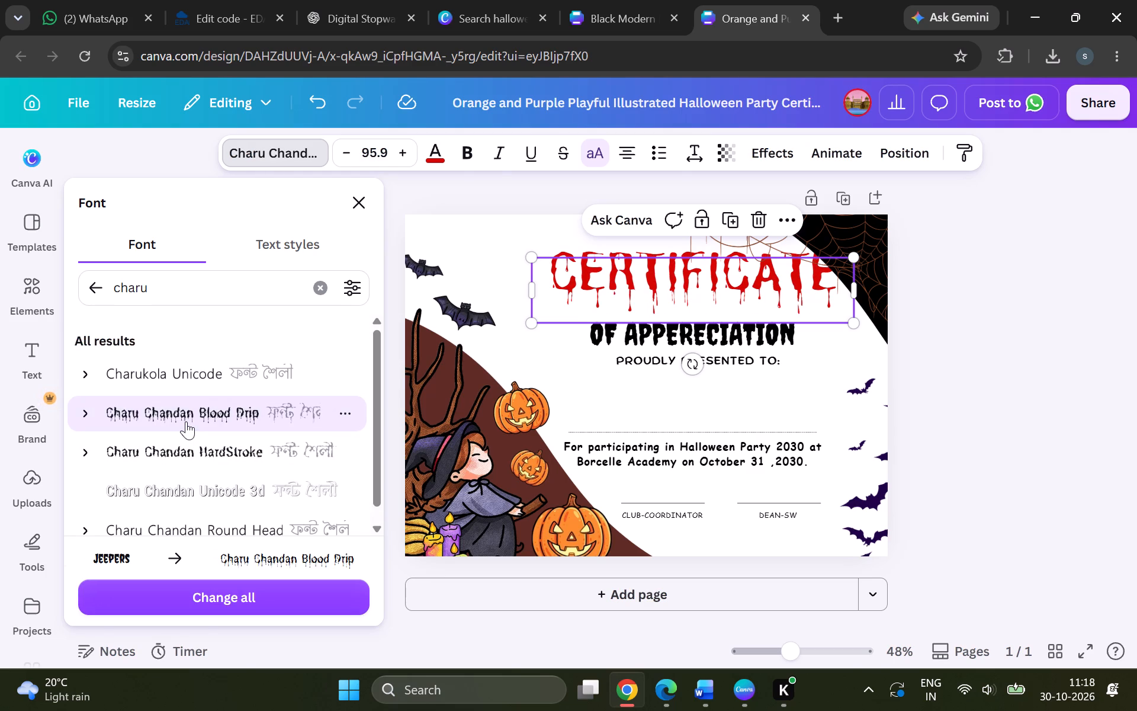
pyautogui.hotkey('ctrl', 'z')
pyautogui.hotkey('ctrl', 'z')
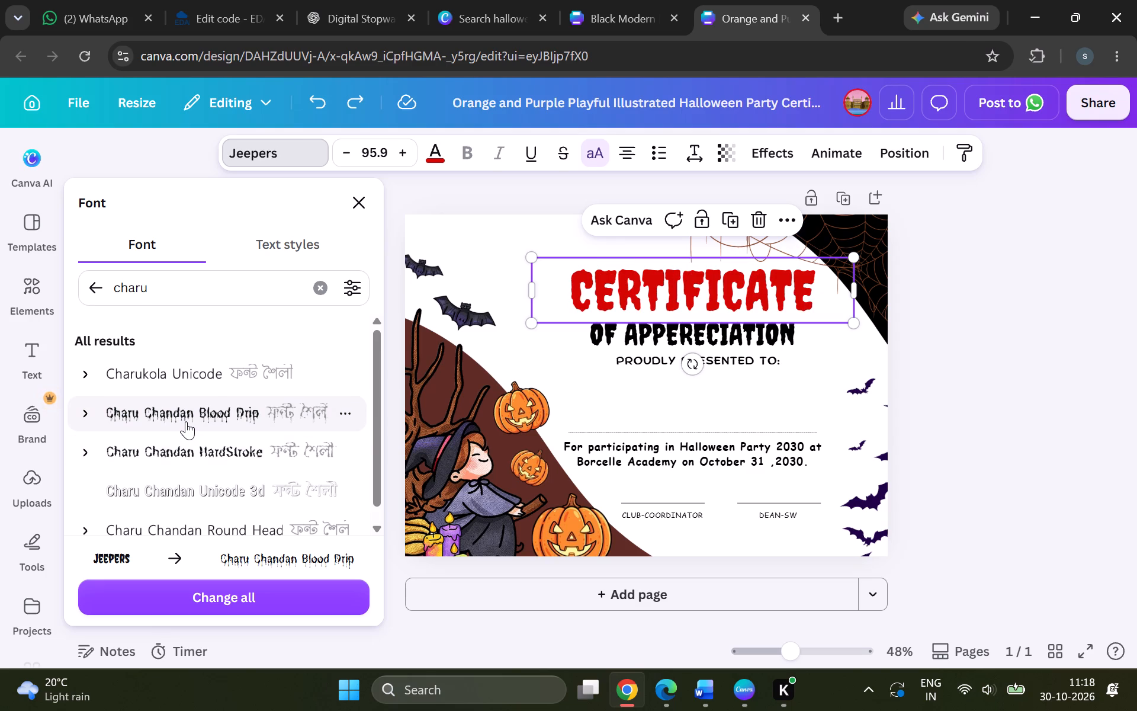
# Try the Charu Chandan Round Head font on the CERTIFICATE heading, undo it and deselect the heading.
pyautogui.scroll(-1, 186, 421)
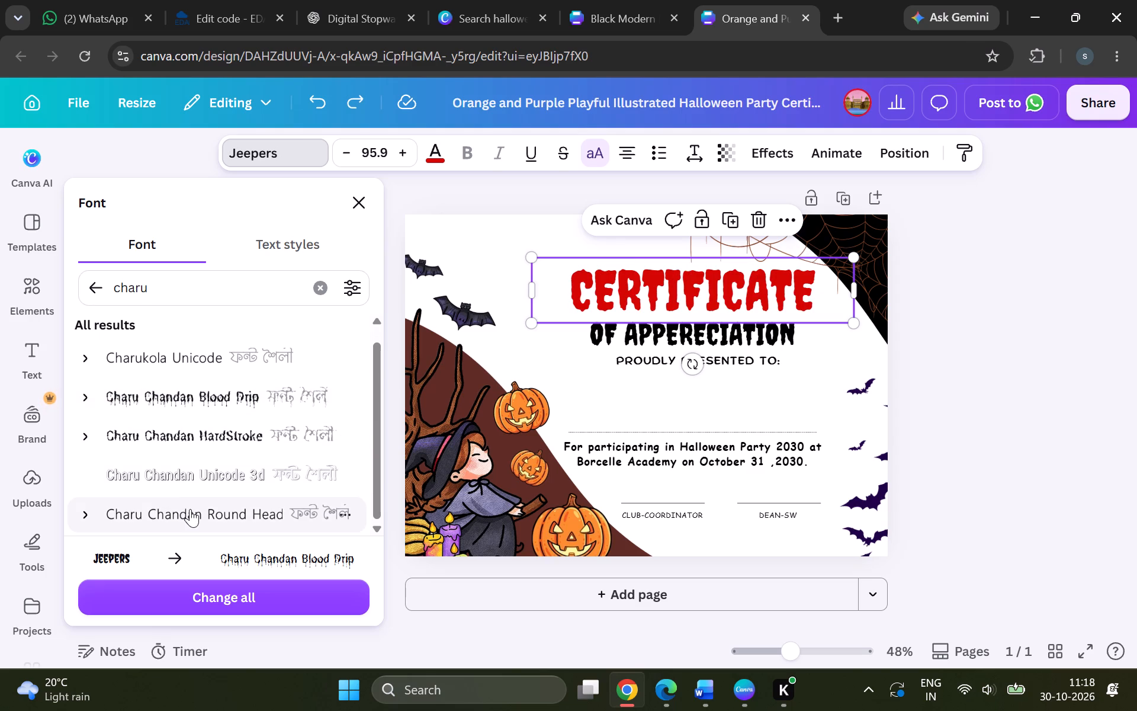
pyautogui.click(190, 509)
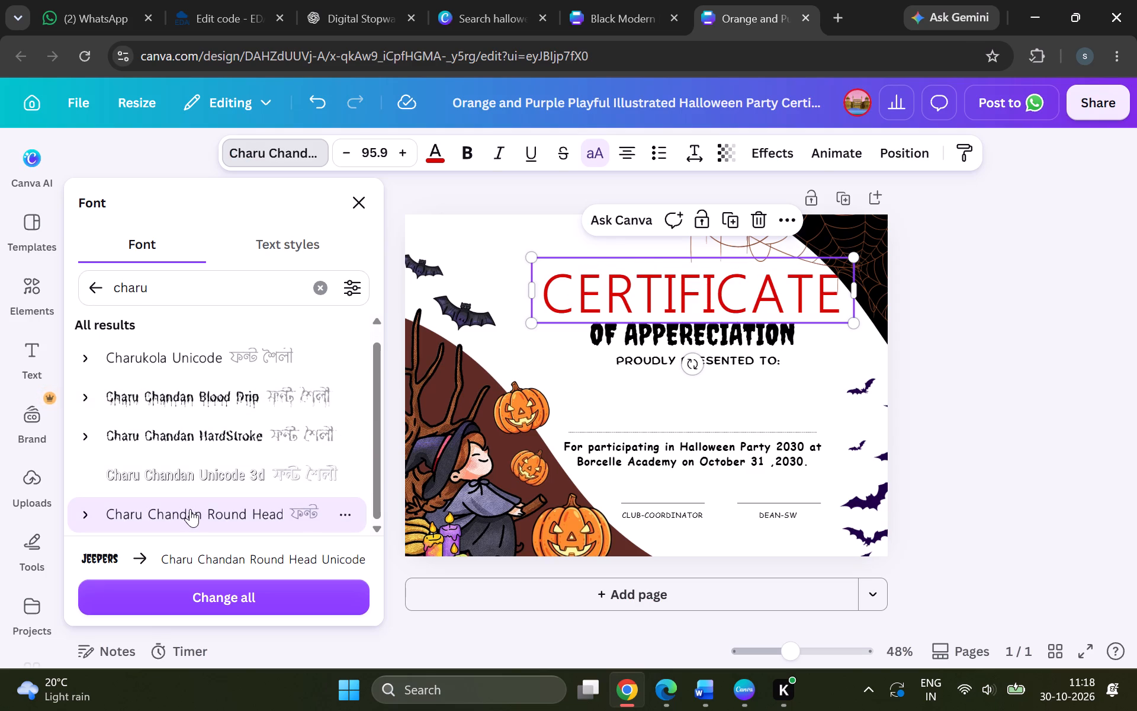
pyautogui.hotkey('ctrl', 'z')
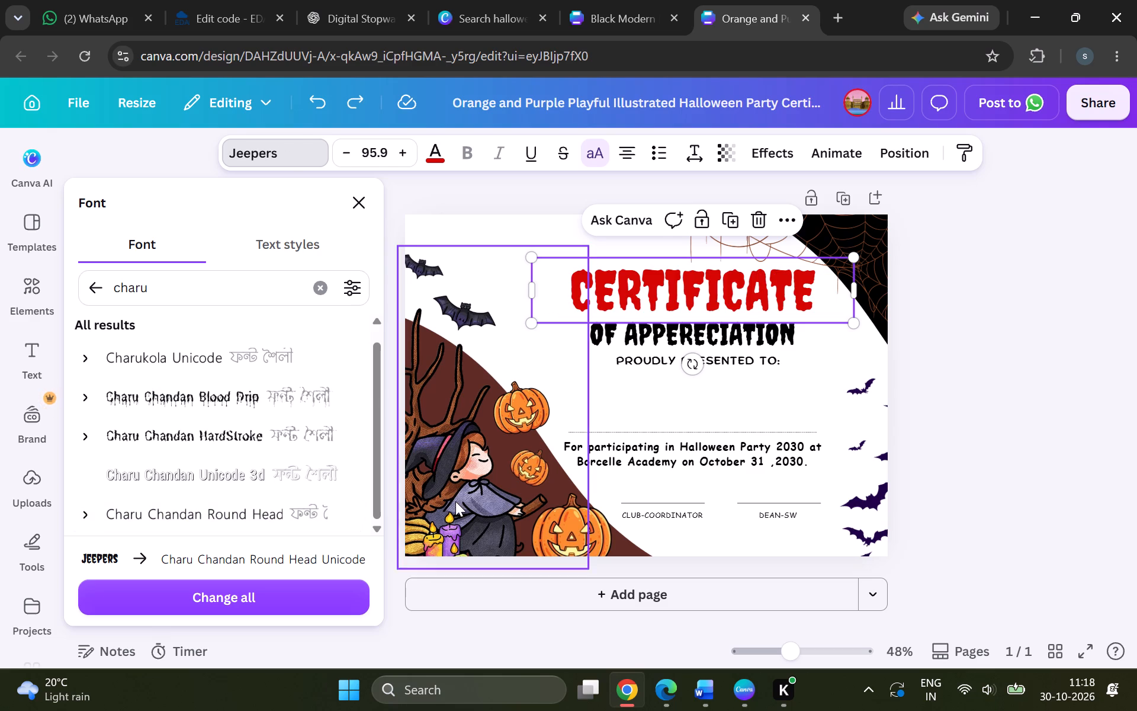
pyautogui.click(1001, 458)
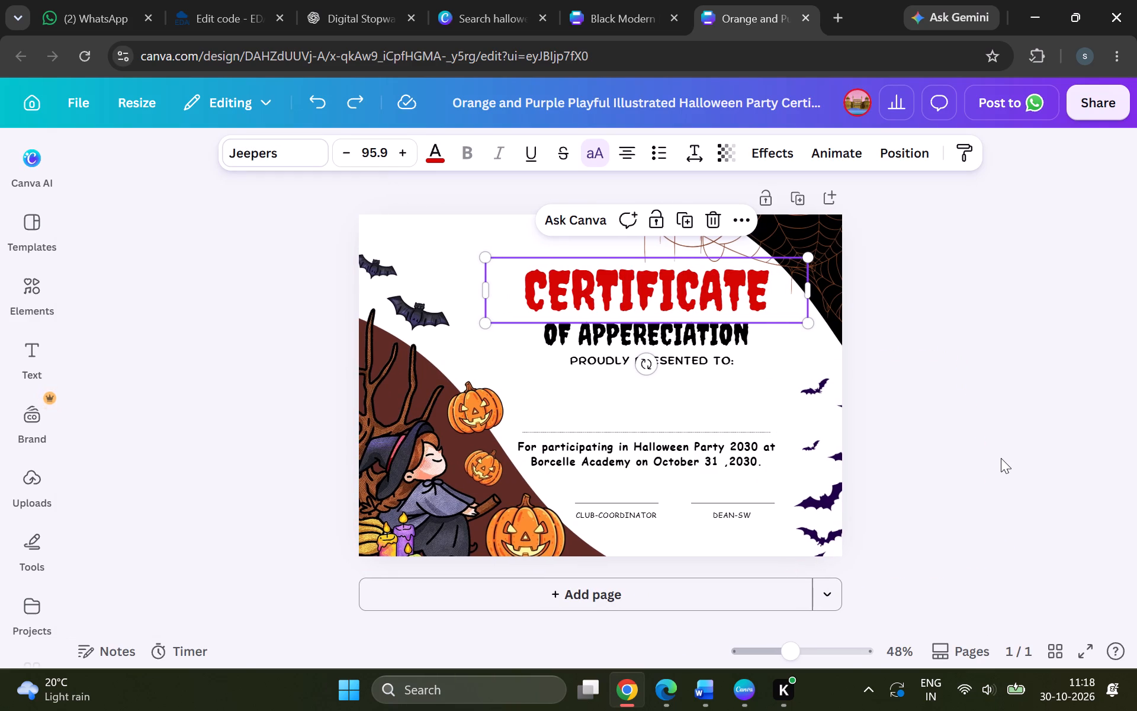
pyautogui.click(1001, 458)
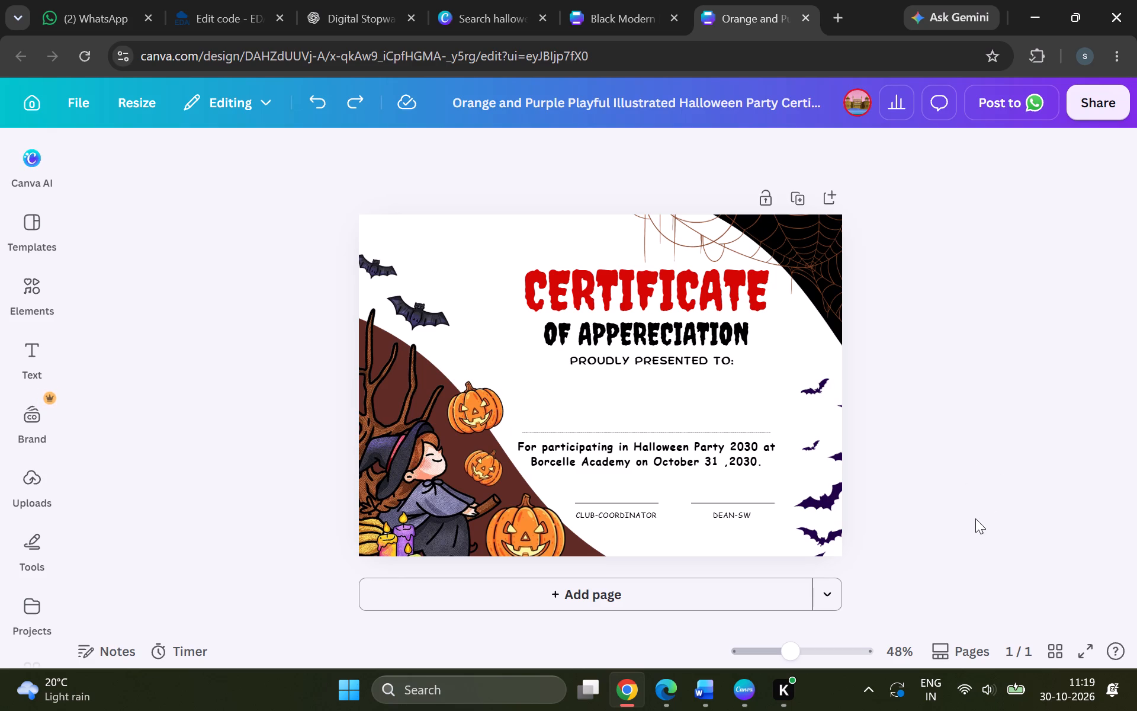
# Open the participation text above the signature lines for editing.
pyautogui.doubleClick(635, 455)
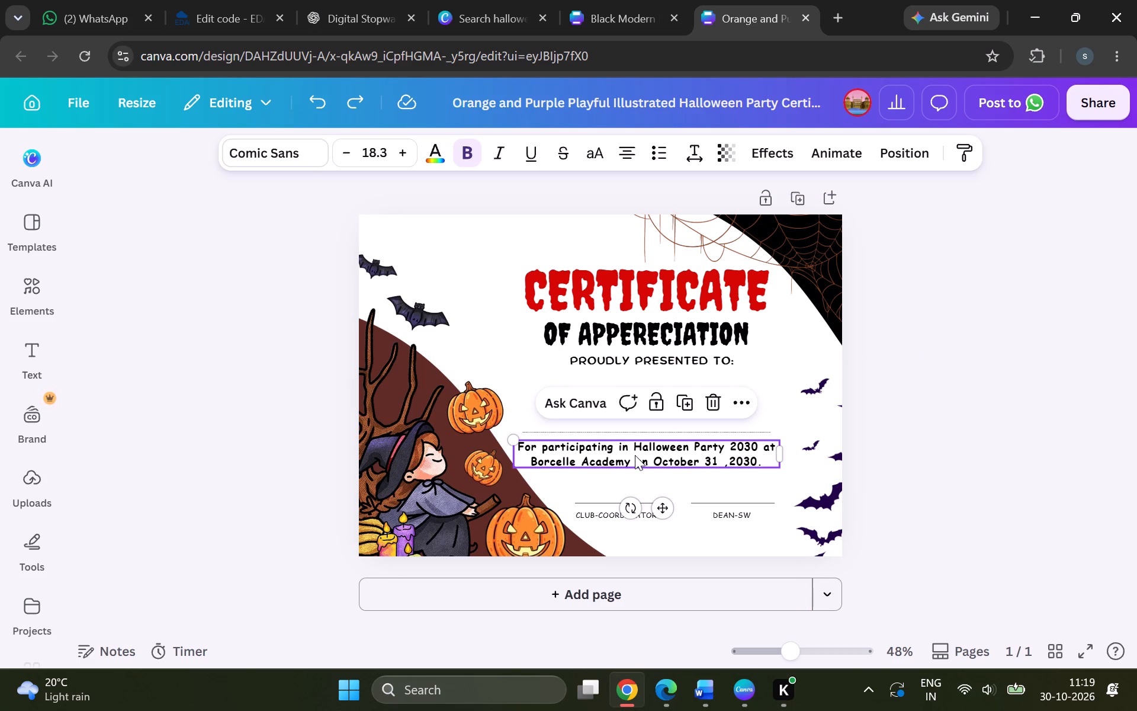
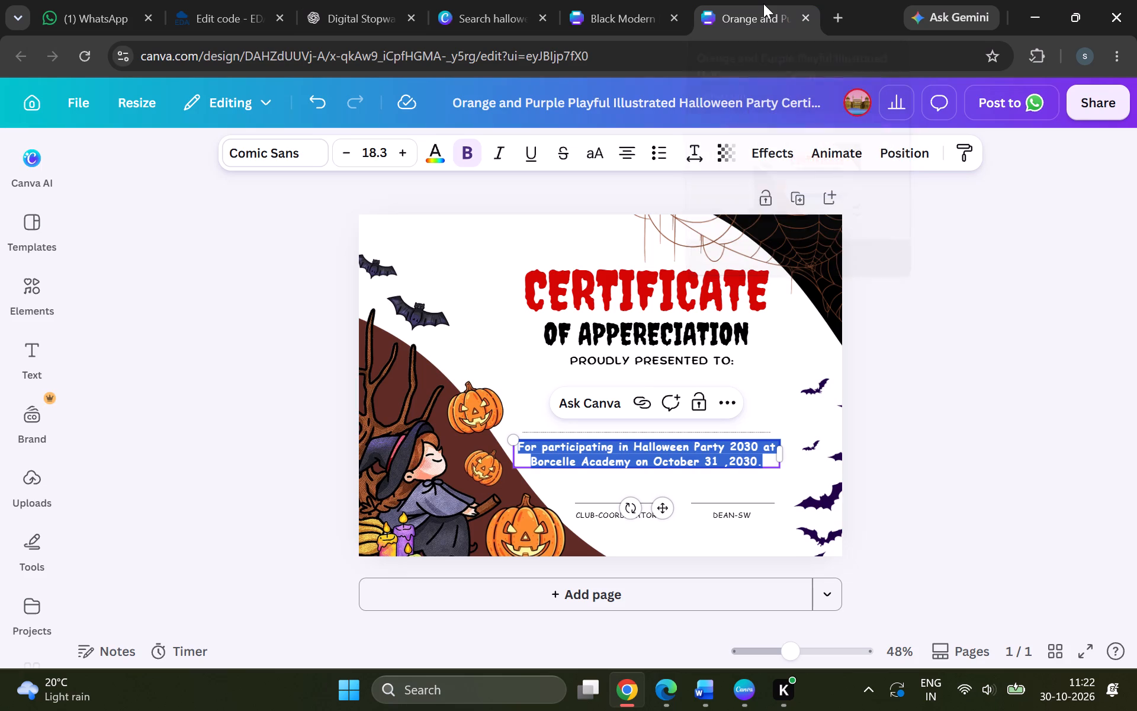
pyautogui.doubleClick(604, 340)
pyautogui.doubleClick(604, 340)
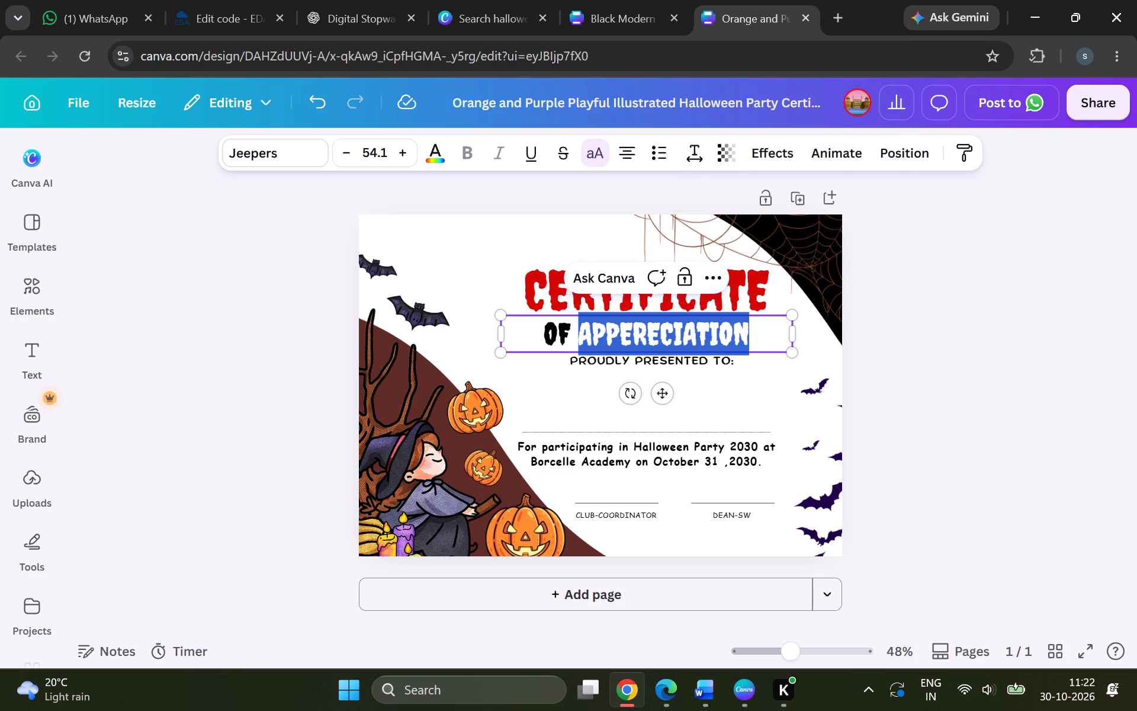
pyautogui.press('a')
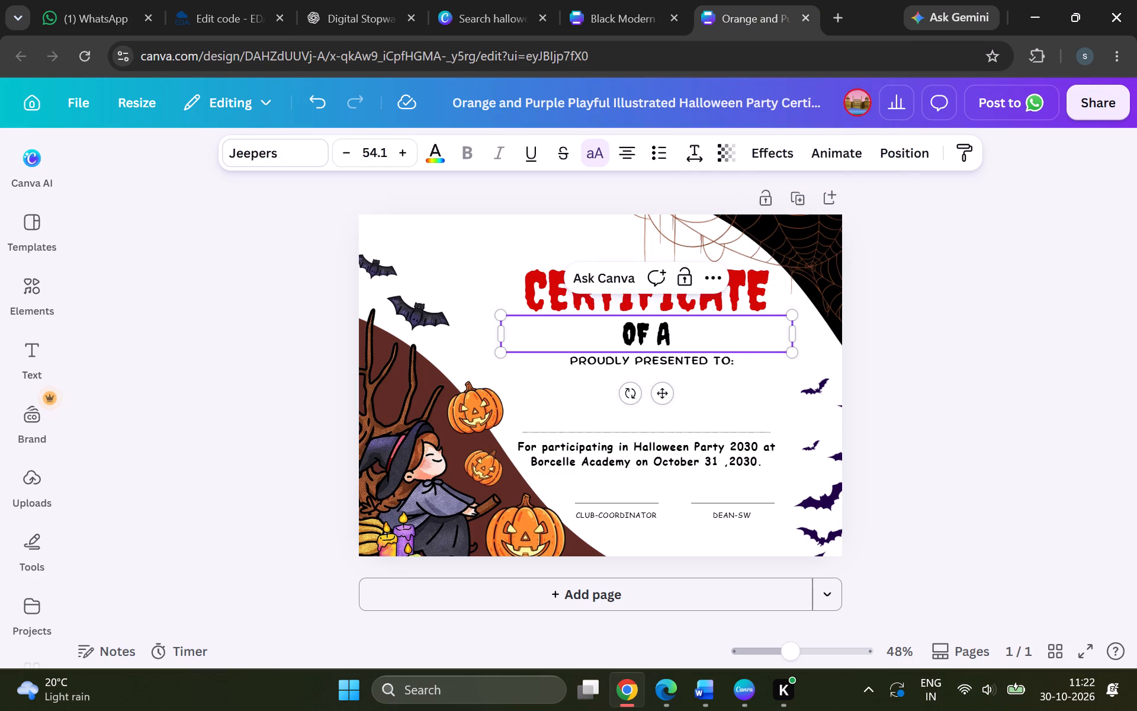
pyautogui.write('chievemen')
pyautogui.press('t')
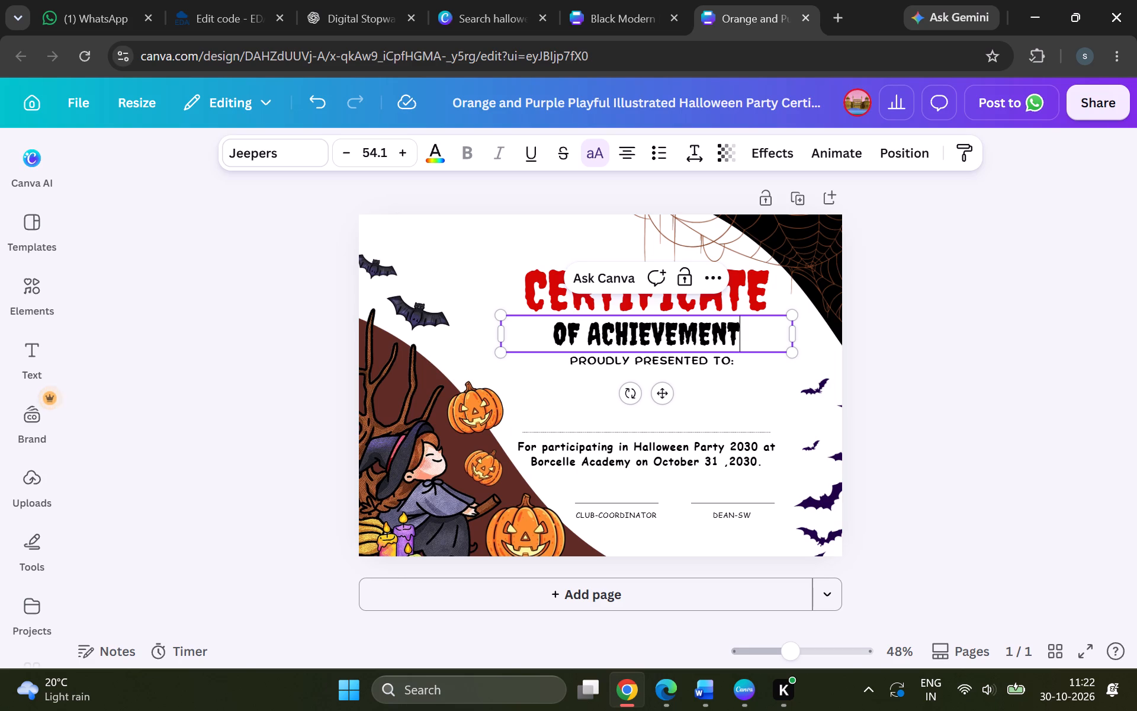
pyautogui.click(942, 414)
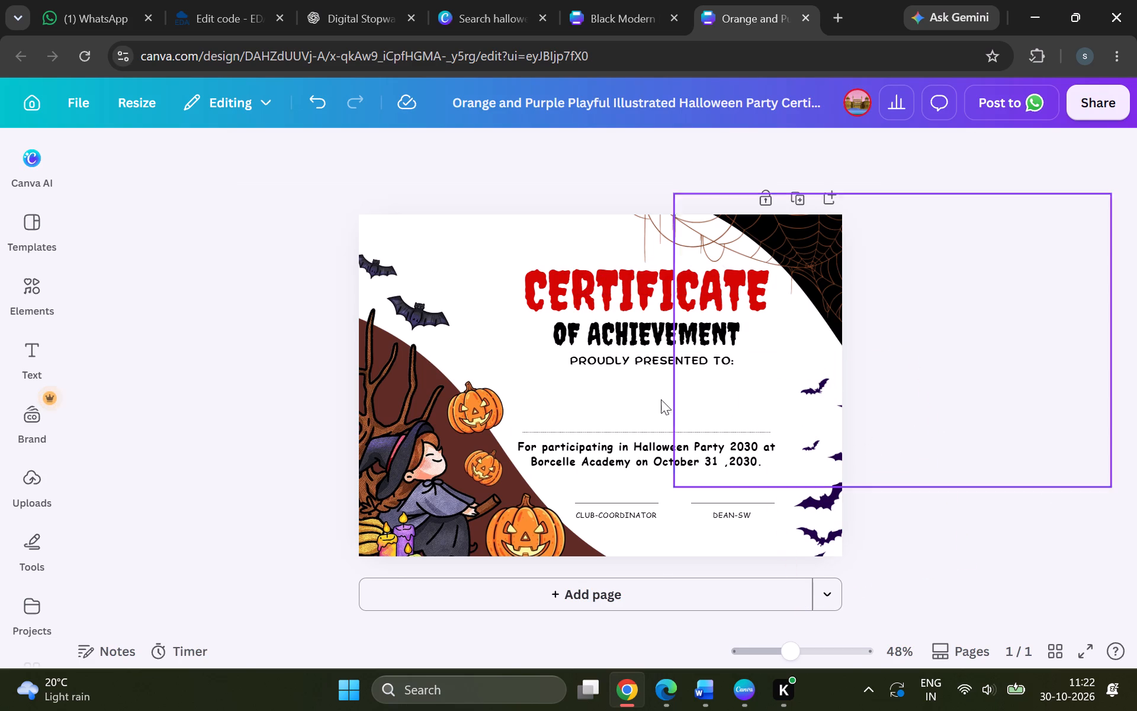
# Insert "this certificate is " in front of PROUDLY PRESENTED TO: on the presentation line.
pyautogui.doubleClick(623, 363)
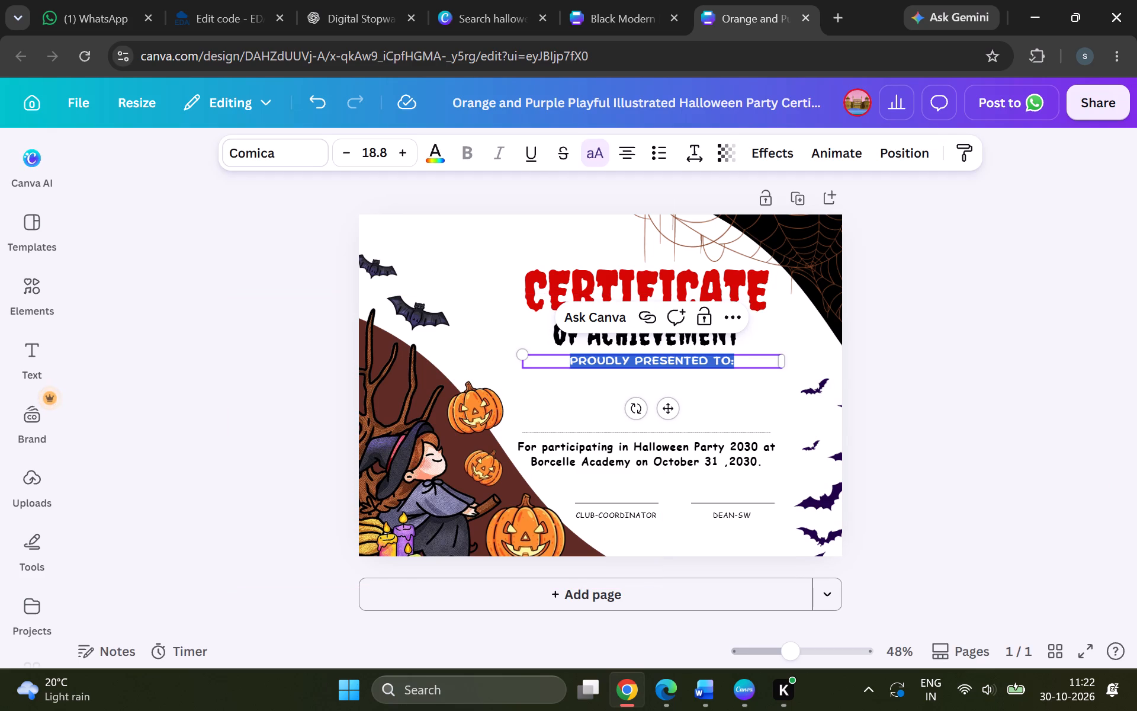
pyautogui.click(566, 361)
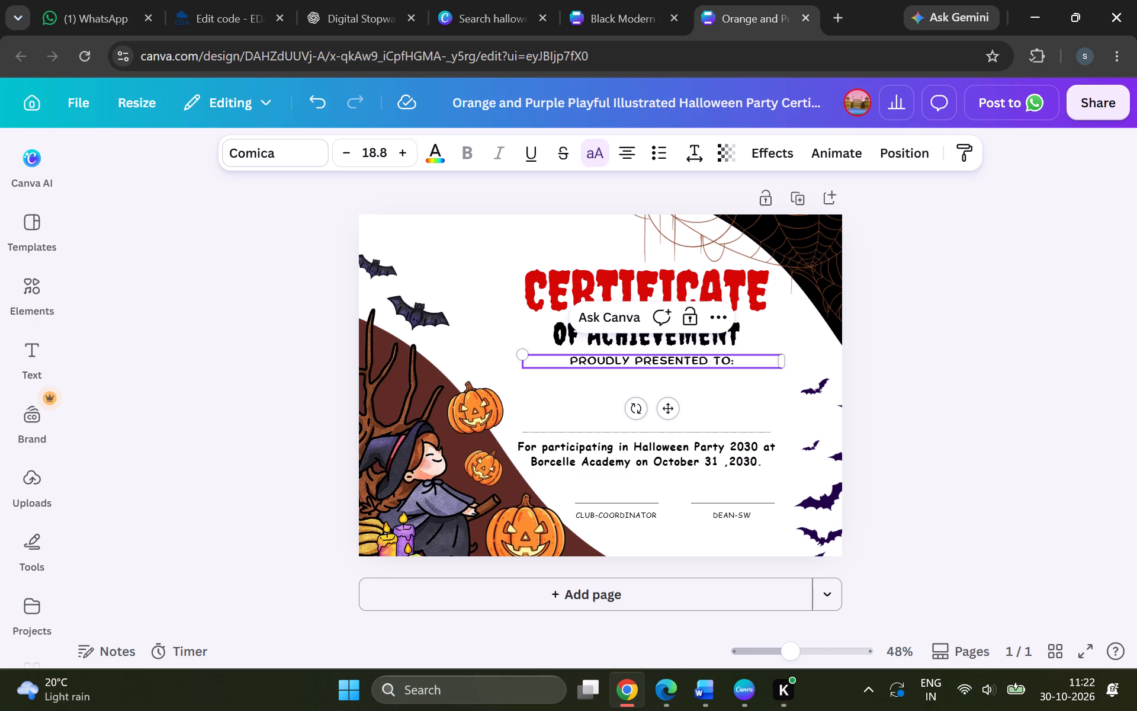
pyautogui.write('this certificate is')
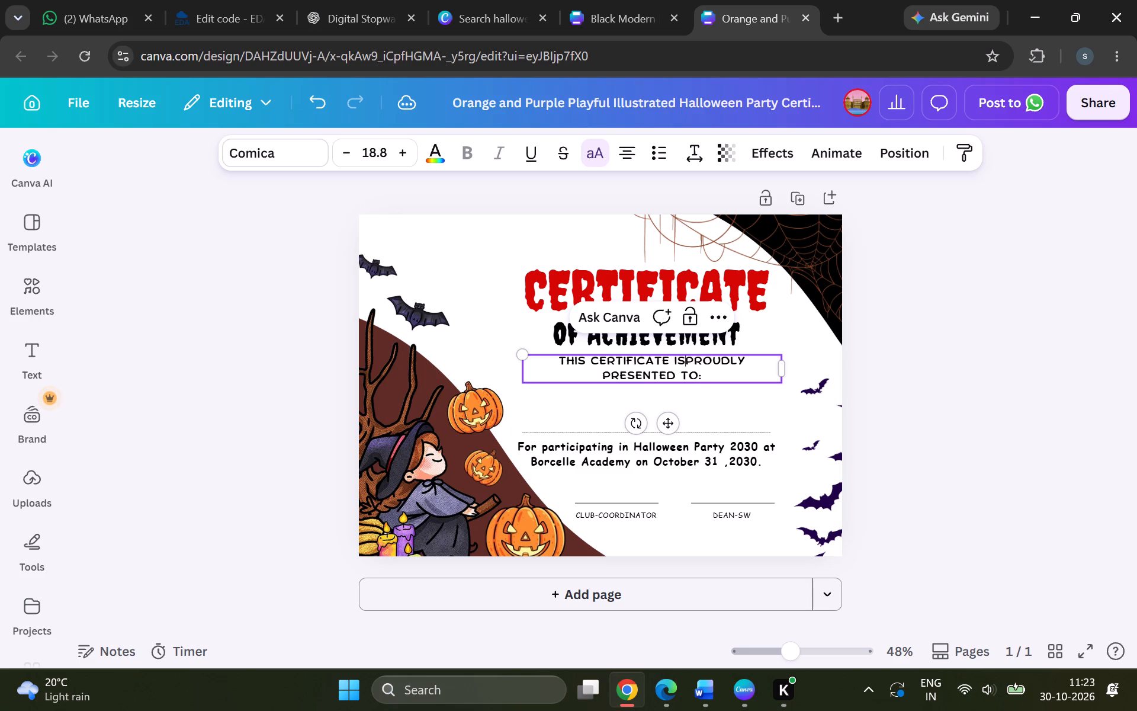
pyautogui.press('space')
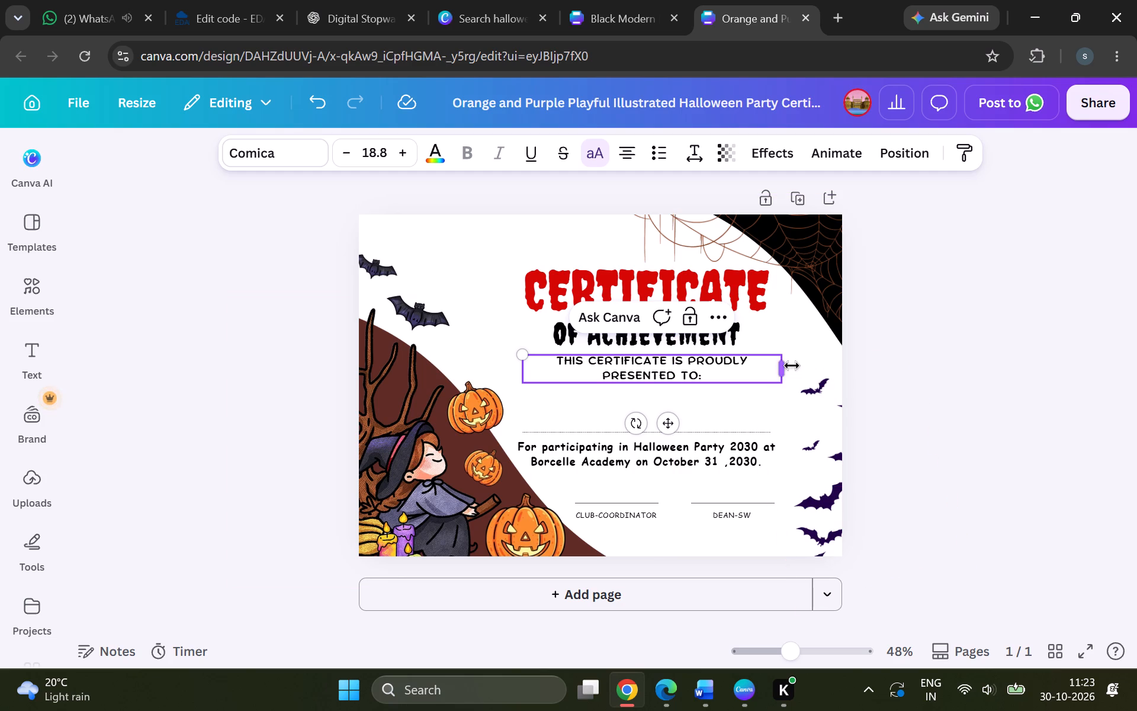
# Reduce the presentation line's font size to 14.8 so it fits on one line, and deselect it.
pyautogui.tripleClick(350, 151)
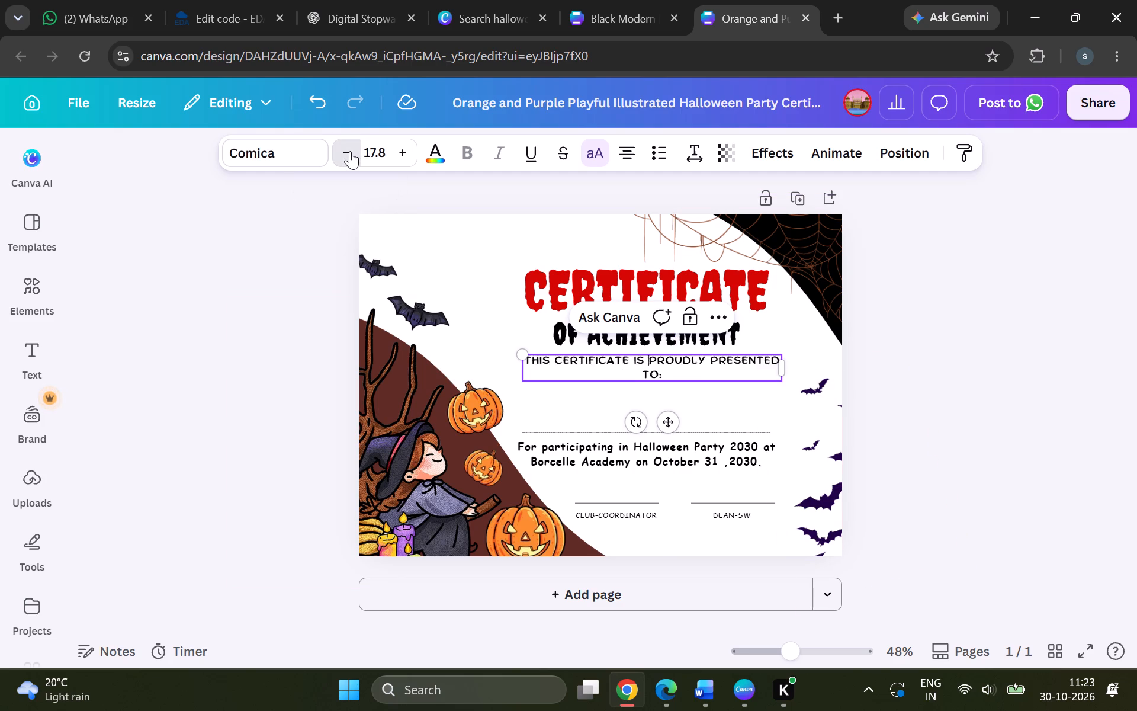
pyautogui.click(350, 151)
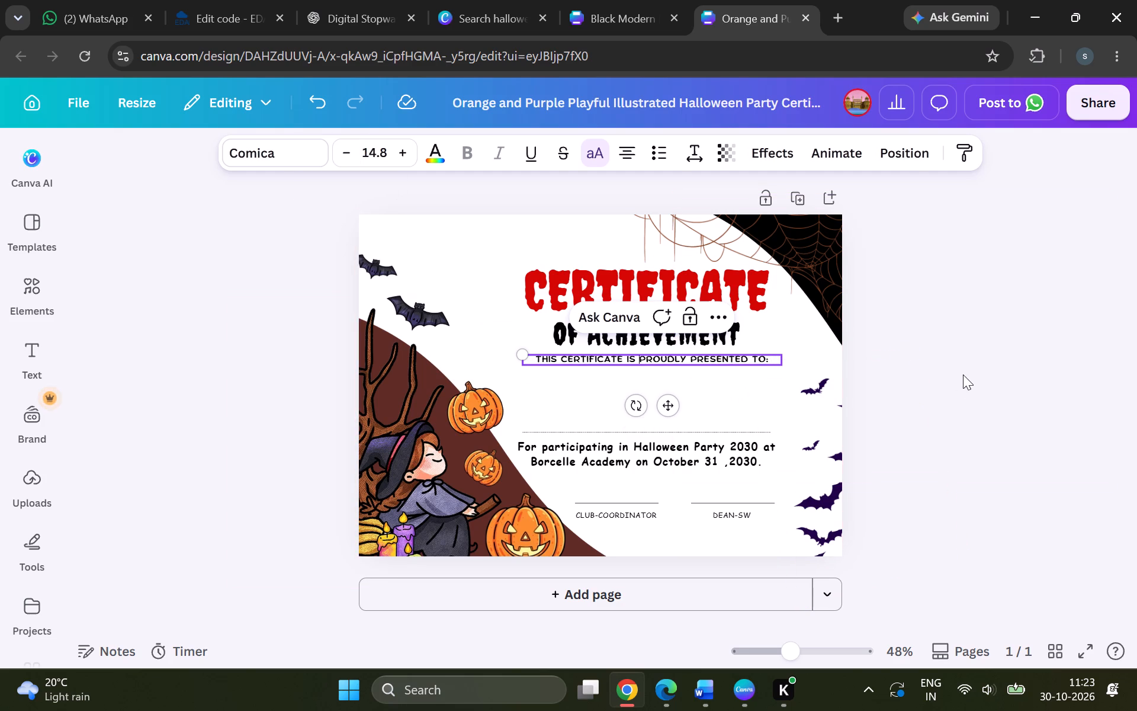
pyautogui.click(963, 374)
pyautogui.scroll(-1, 963, 374)
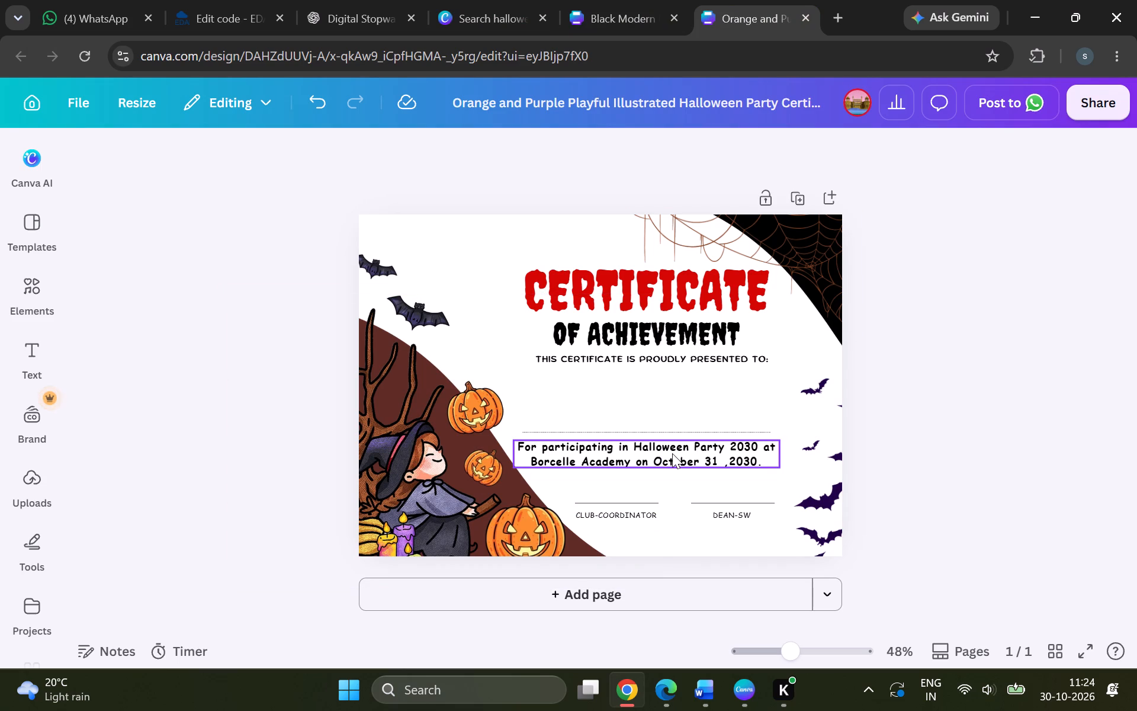
pyautogui.doubleClick(672, 453)
pyautogui.hotkey('ctrl', 'v')
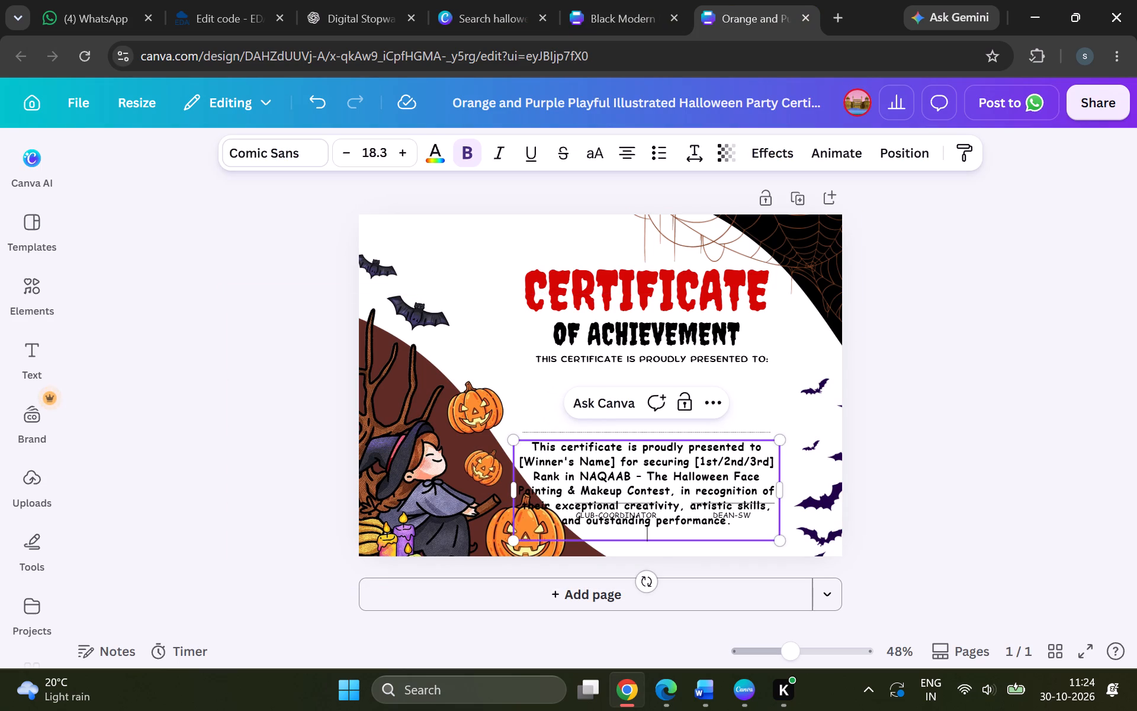
# Delete "This certificate is proudly presented to [Winner's Name]" from the pasted text so it starts with "for securing".
pyautogui.click(620, 466)
pyautogui.press('BackSpace')
pyautogui.press('BackSpace')
pyautogui.press('BackSpace')
pyautogui.press('BackSpace')
pyautogui.press('BackSpace')
pyautogui.press('BackSpace')
pyautogui.press('BackSpace')
pyautogui.press('BackSpace')
pyautogui.press('BackSpace')
pyautogui.press('BackSpace')
pyautogui.press('BackSpace')
pyautogui.press('BackSpace')
pyautogui.press('BackSpace')
pyautogui.press('BackSpace')
pyautogui.press('BackSpace')
pyautogui.press('BackSpace')
pyautogui.press('BackSpace')
pyautogui.press('BackSpace')
pyautogui.press('BackSpace')
pyautogui.press('BackSpace')
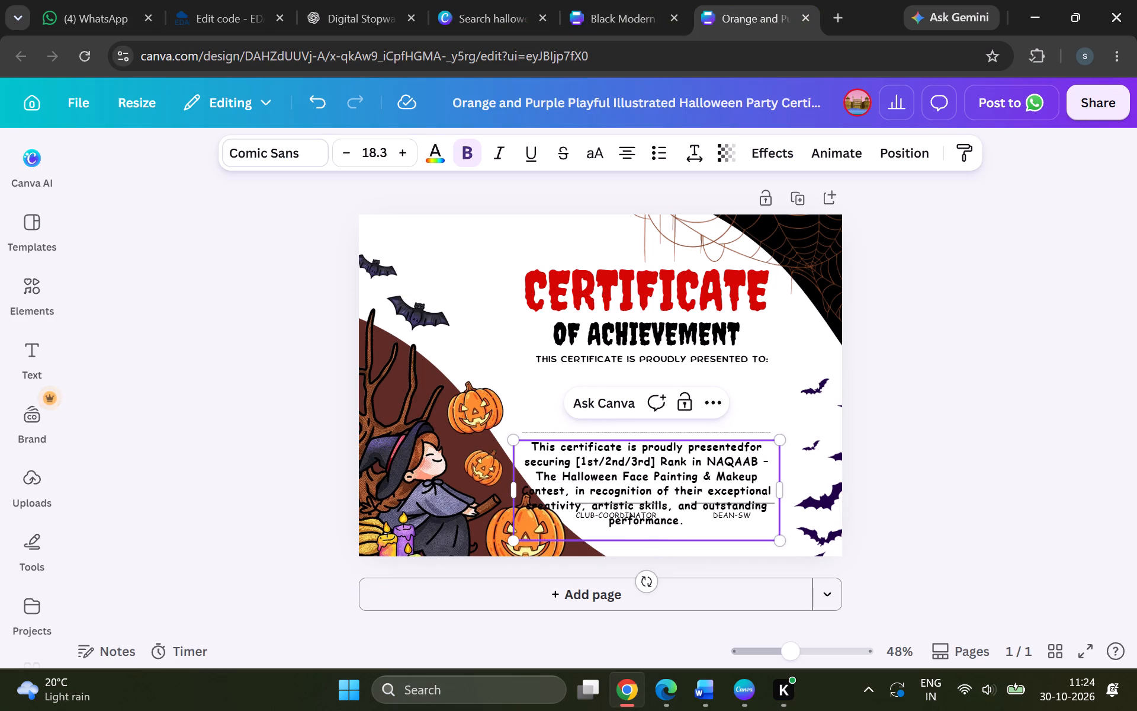
pyautogui.press('BackSpace')
pyautogui.press('BackSpace')
pyautogui.press('BackSpace')
pyautogui.press('BackSpace')
pyautogui.press('BackSpace')
pyautogui.press('BackSpace')
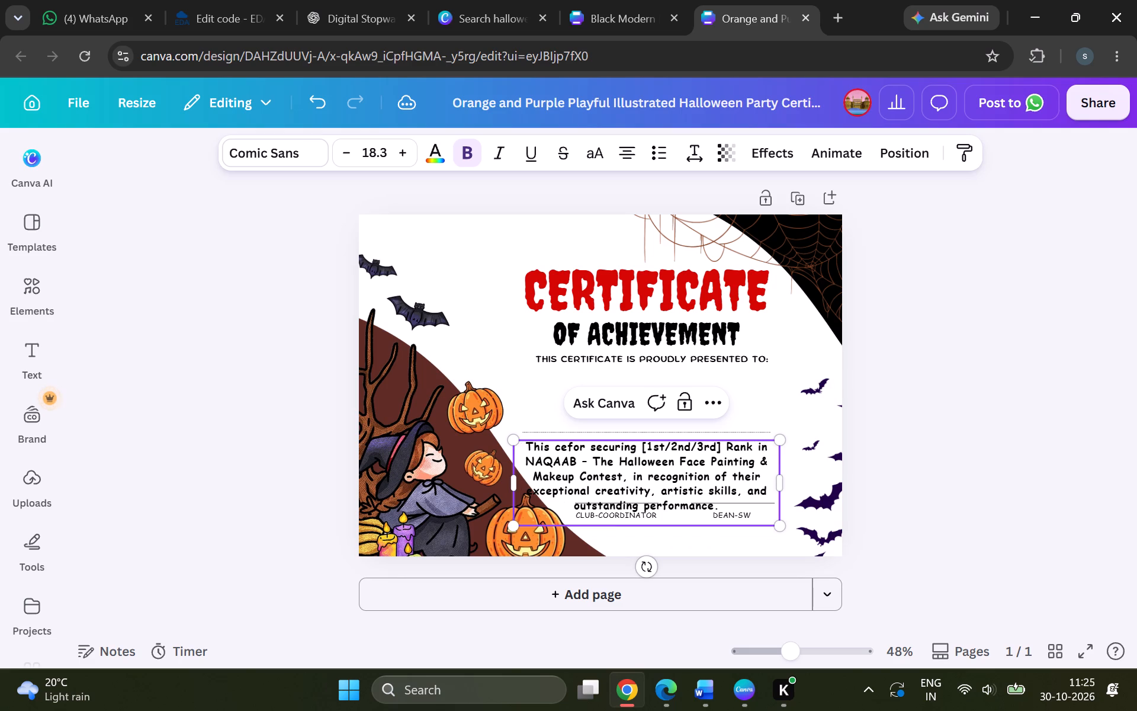
pyautogui.press('BackSpace')
pyautogui.press('BackSpace')
pyautogui.press('BackSpace')
pyautogui.press('BackSpace')
pyautogui.press('BackSpace')
pyautogui.press('BackSpace')
pyautogui.press('BackSpace')
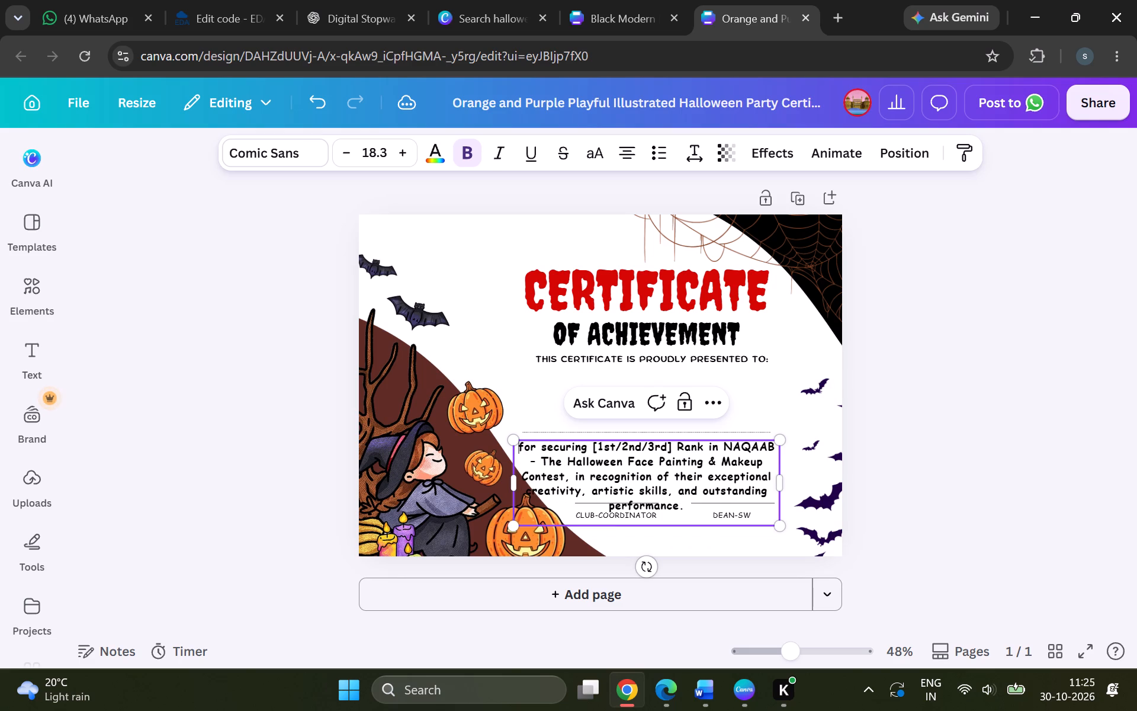
# Replace the "[1st/2nd/3rd]" placeholder before "Rank" with a blank of seven underscores.
pyautogui.click(676, 444)
pyautogui.press('BackSpace')
pyautogui.press('BackSpace')
pyautogui.press('BackSpace')
pyautogui.press('BackSpace')
pyautogui.press('BackSpace')
pyautogui.press('BackSpace')
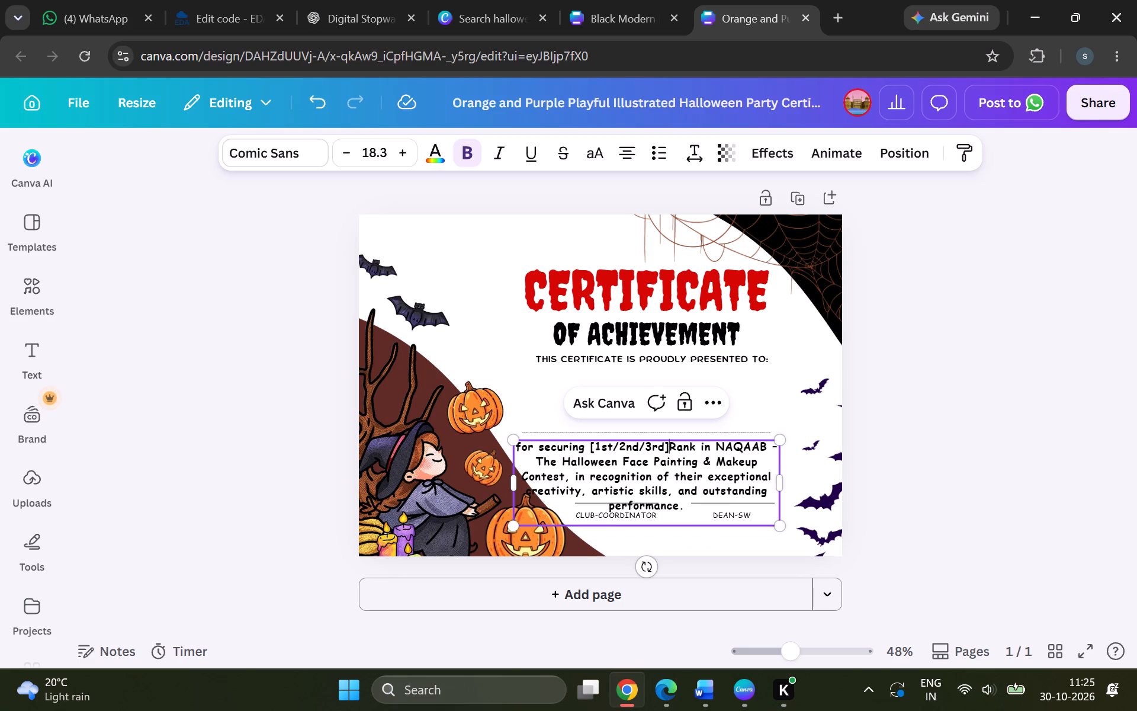
pyautogui.press('BackSpace')
pyautogui.press('BackSpace')
pyautogui.press('BackSpace')
pyautogui.press('BackSpace')
pyautogui.press('BackSpace')
pyautogui.press('BackSpace')
pyautogui.press('BackSpace')
pyautogui.press('BackSpace')
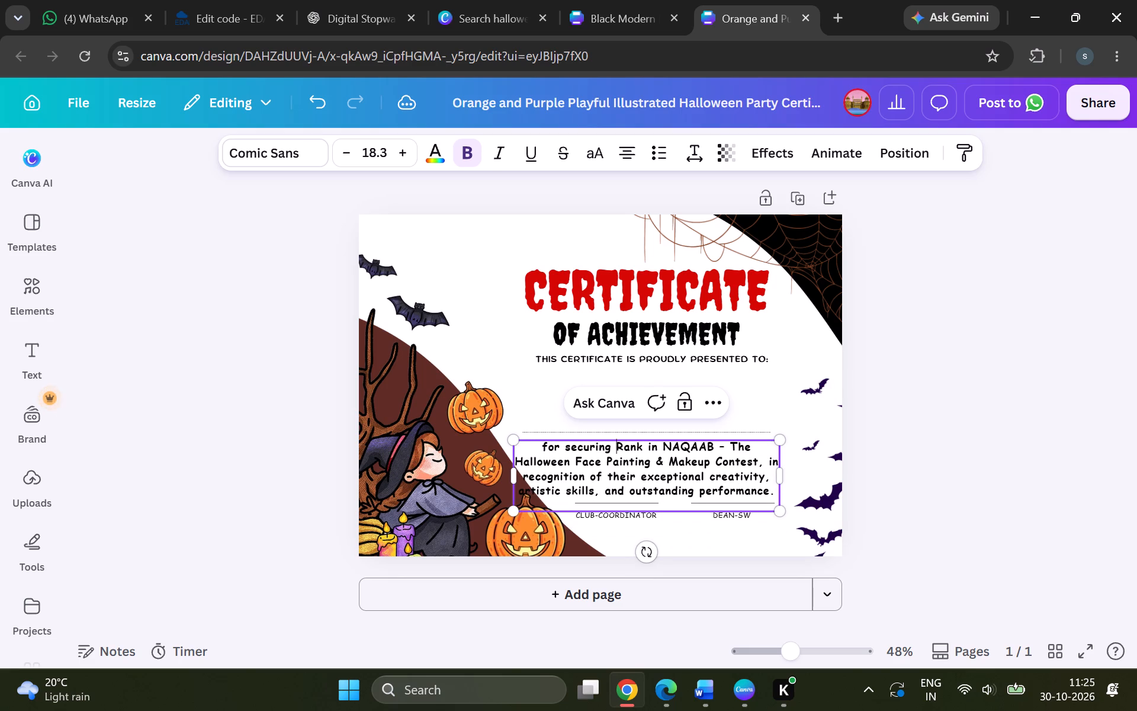
pyautogui.write('____')
pyautogui.write('___')
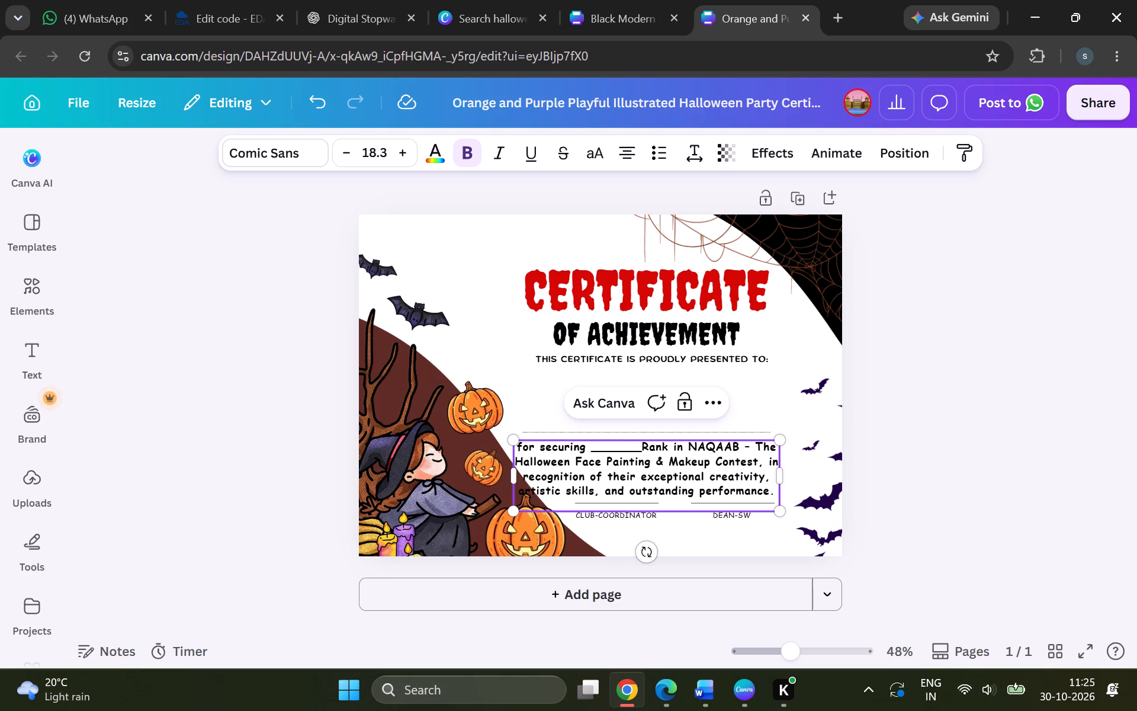
# Shrink the award text to size 10.6 and widen its text box to about 164.7.
pyautogui.moveTo(782, 515); pyautogui.dragTo(774, 508)
pyautogui.moveTo(774, 508); pyautogui.dragTo(676, 471)
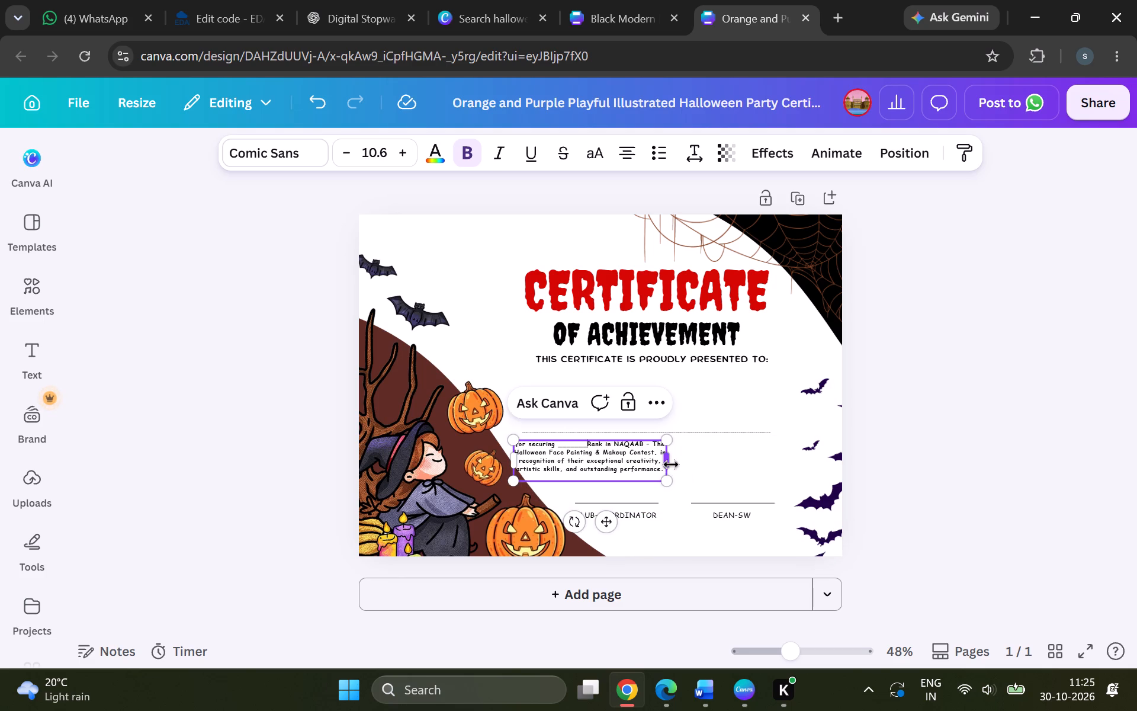
pyautogui.moveTo(671, 465); pyautogui.dragTo(789, 465)
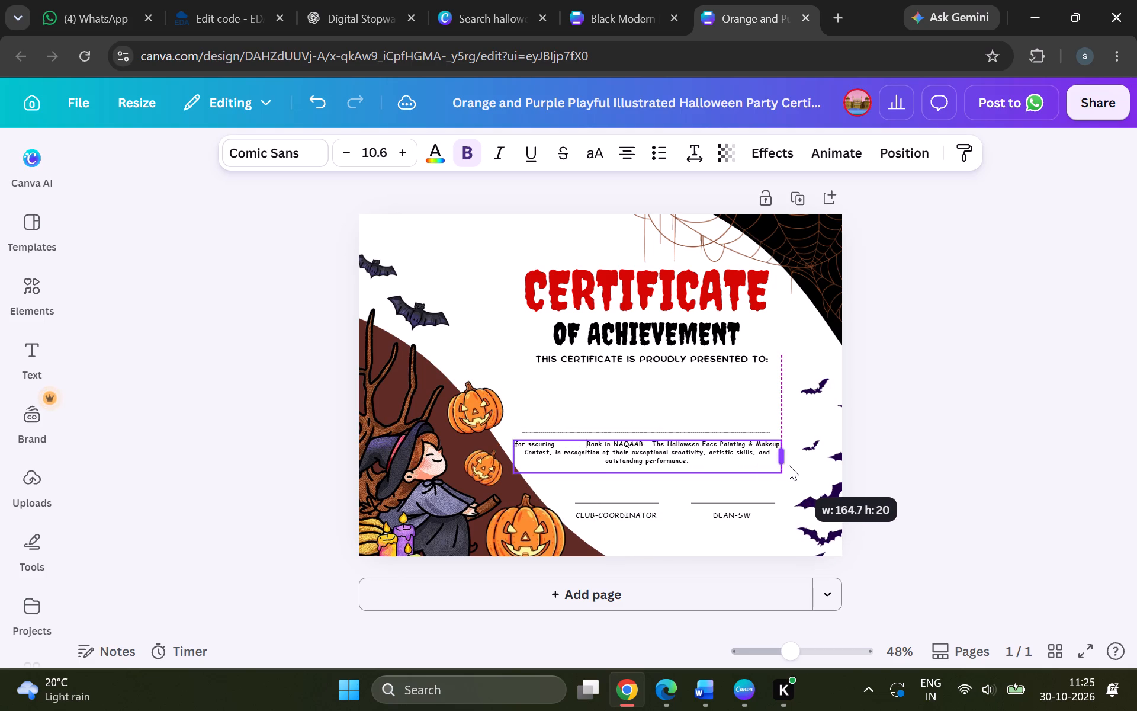
pyautogui.moveTo(789, 465); pyautogui.dragTo(789, 465)
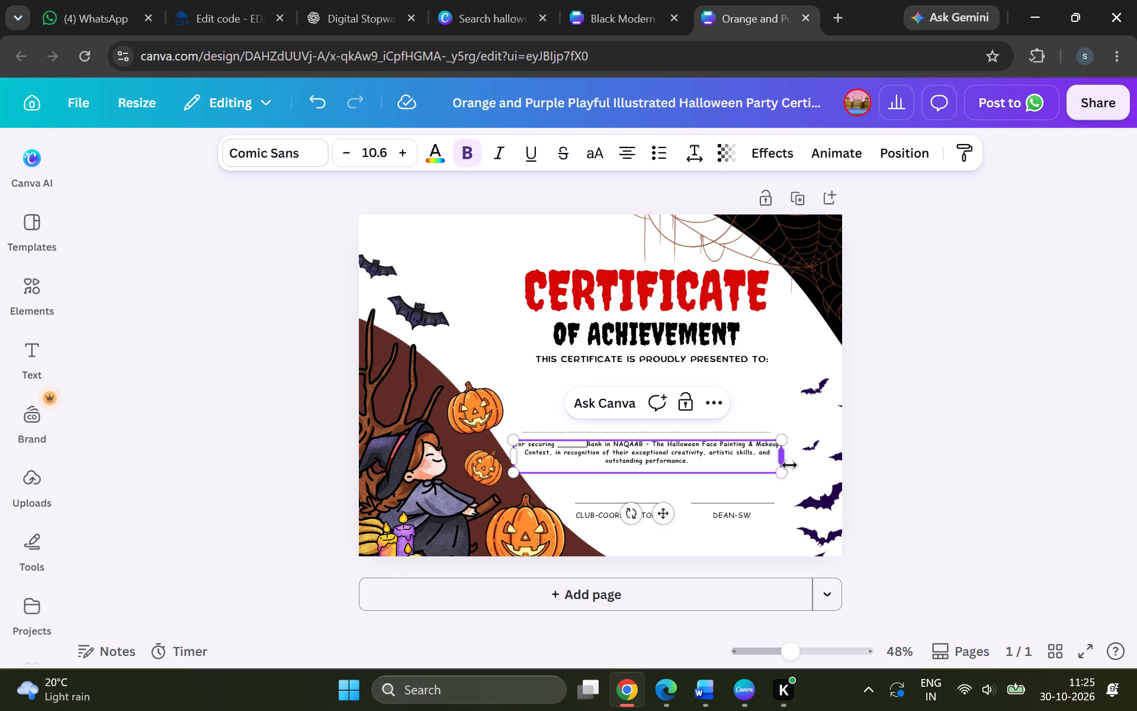
pyautogui.click(903, 470)
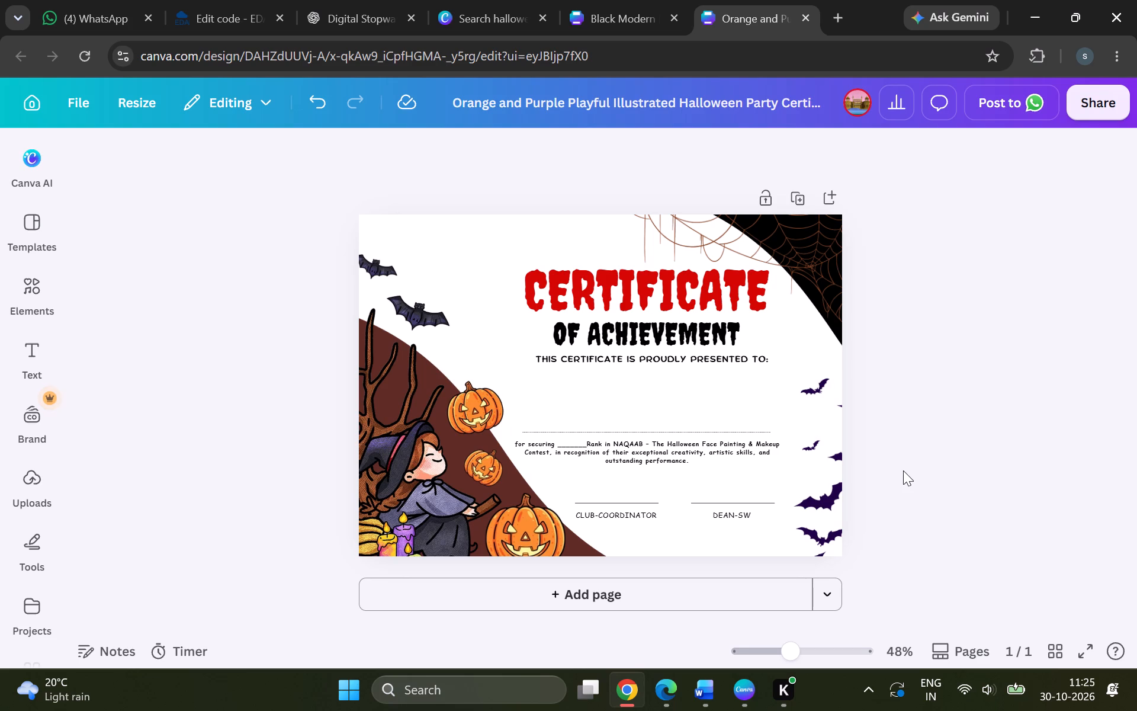
# Enlarge the award text proportionally to size 12.9, extending its box to the certificate's edge.
pyautogui.click(635, 443)
pyautogui.moveTo(782, 470); pyautogui.dragTo(820, 507)
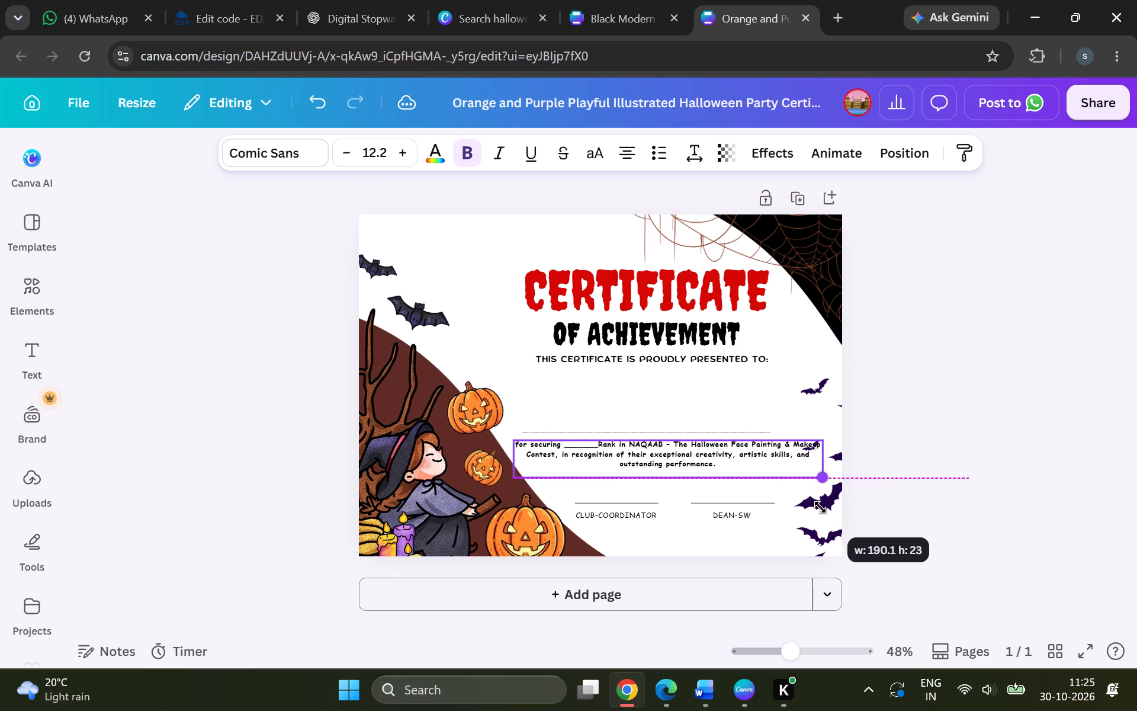
pyautogui.moveTo(820, 507); pyautogui.dragTo(837, 522)
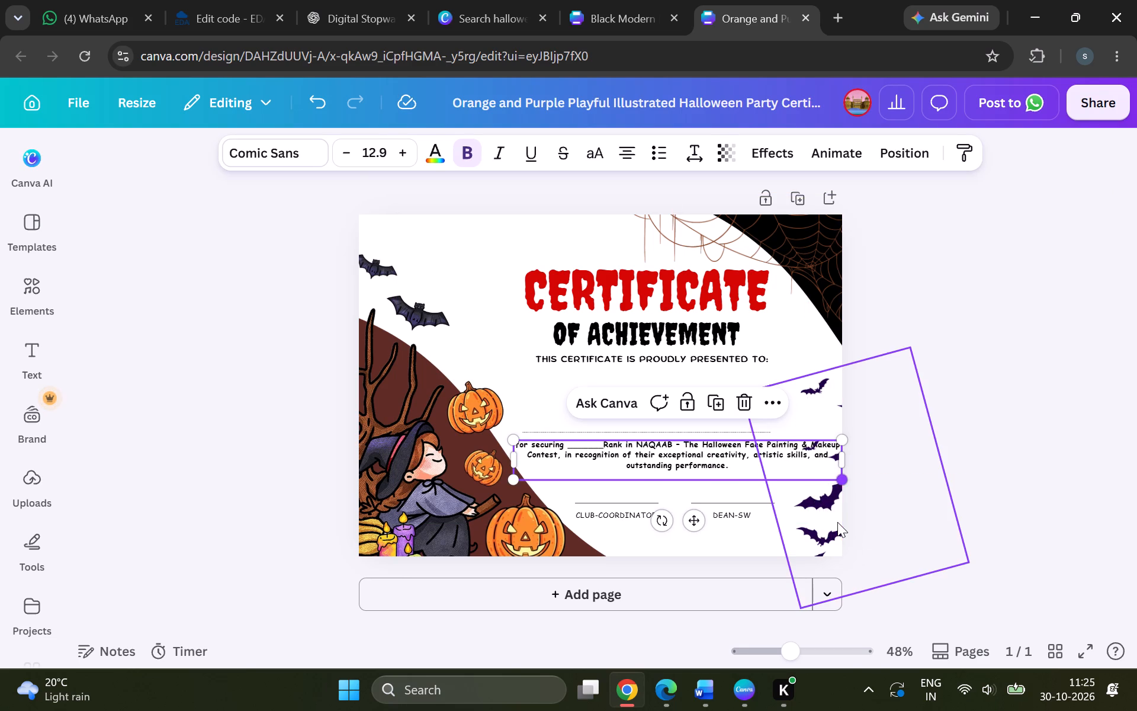
pyautogui.click(801, 445)
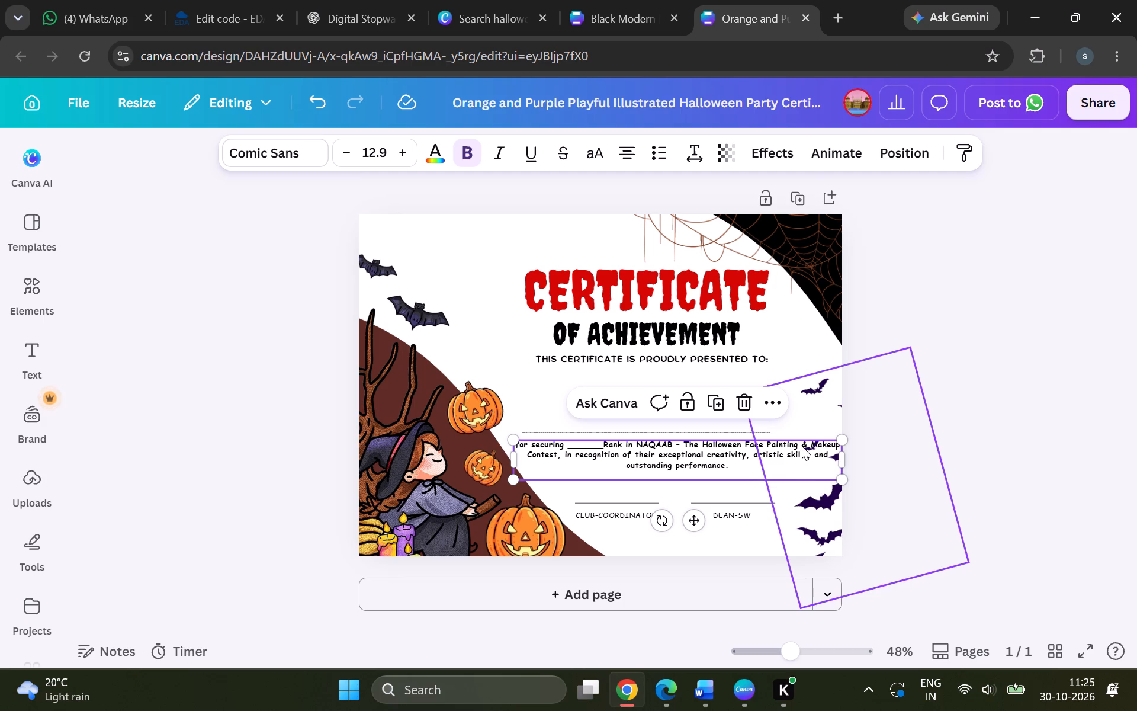
pyautogui.click(801, 445)
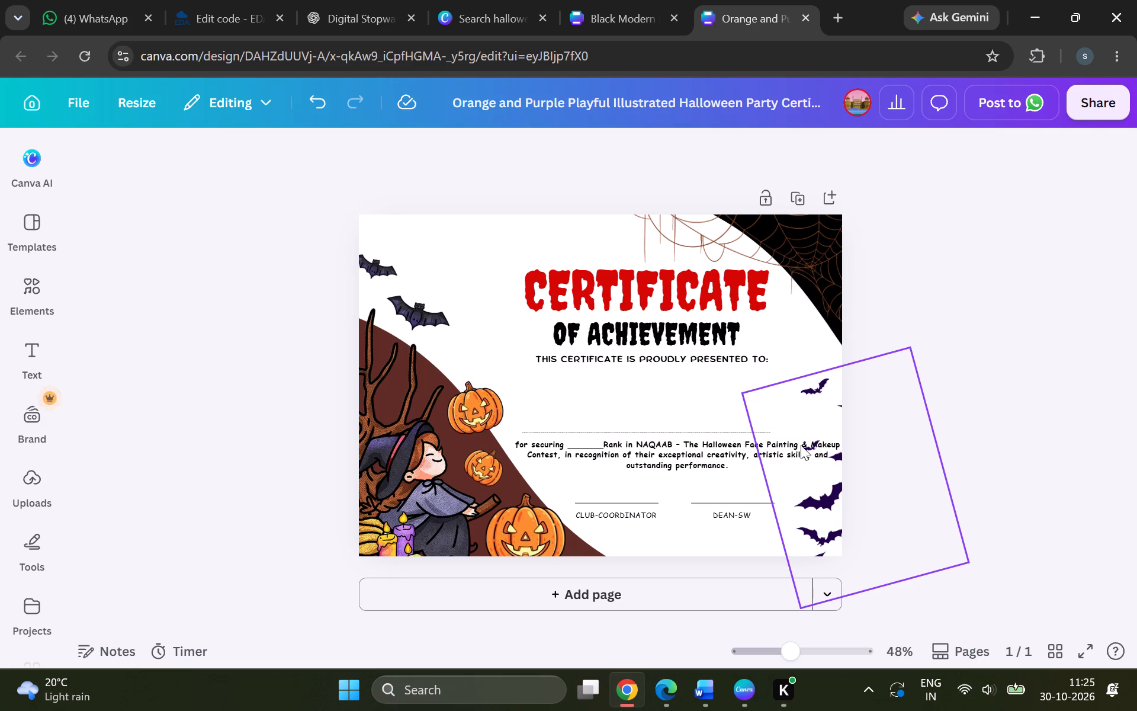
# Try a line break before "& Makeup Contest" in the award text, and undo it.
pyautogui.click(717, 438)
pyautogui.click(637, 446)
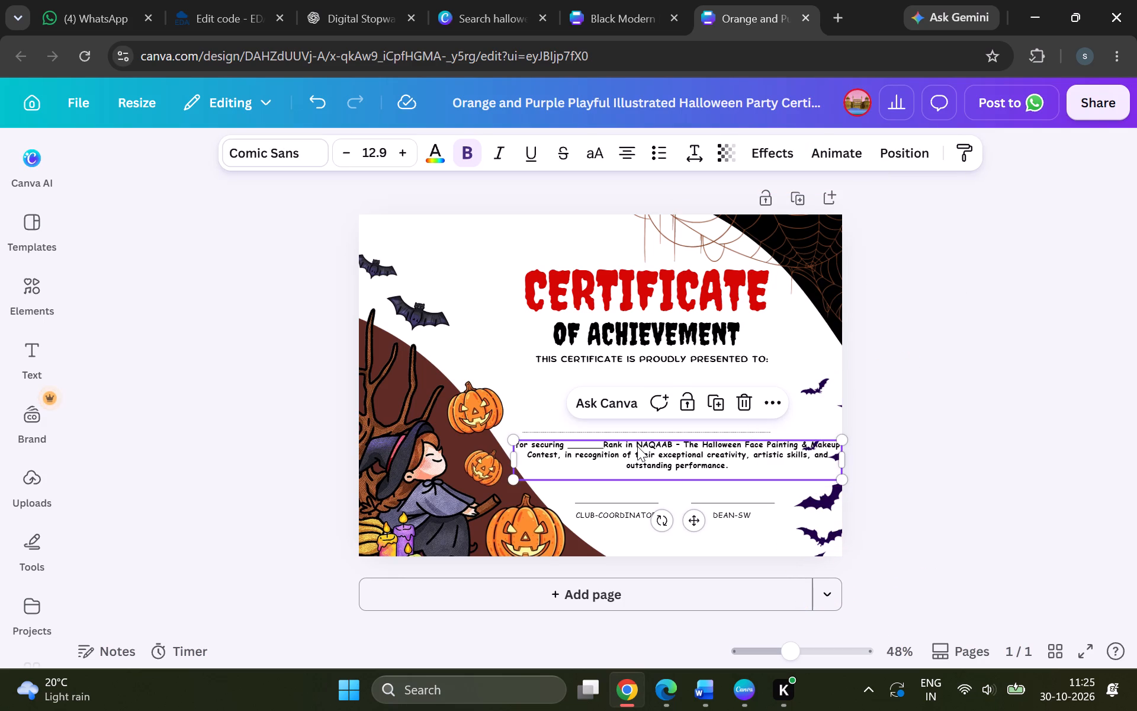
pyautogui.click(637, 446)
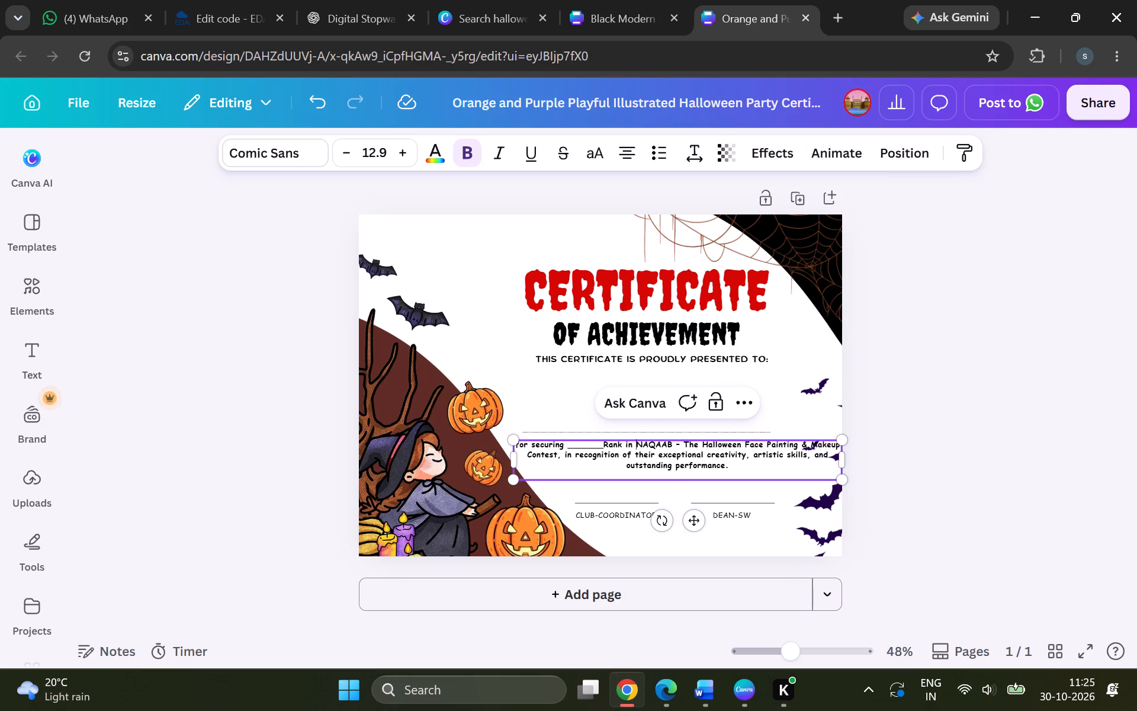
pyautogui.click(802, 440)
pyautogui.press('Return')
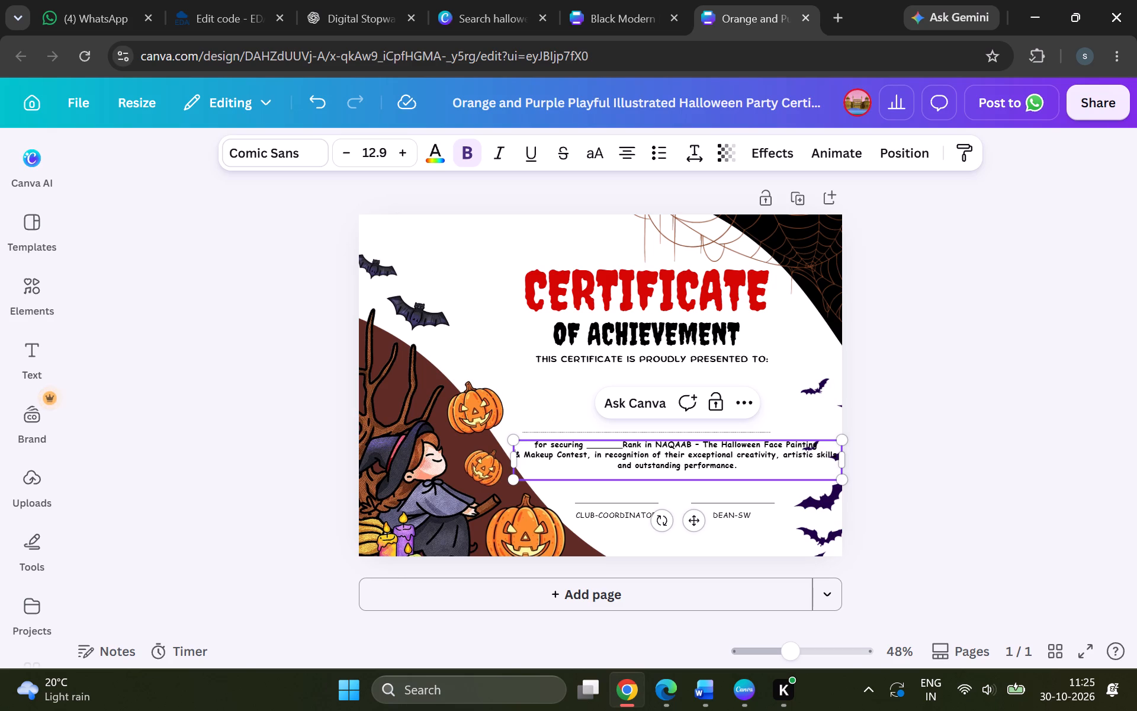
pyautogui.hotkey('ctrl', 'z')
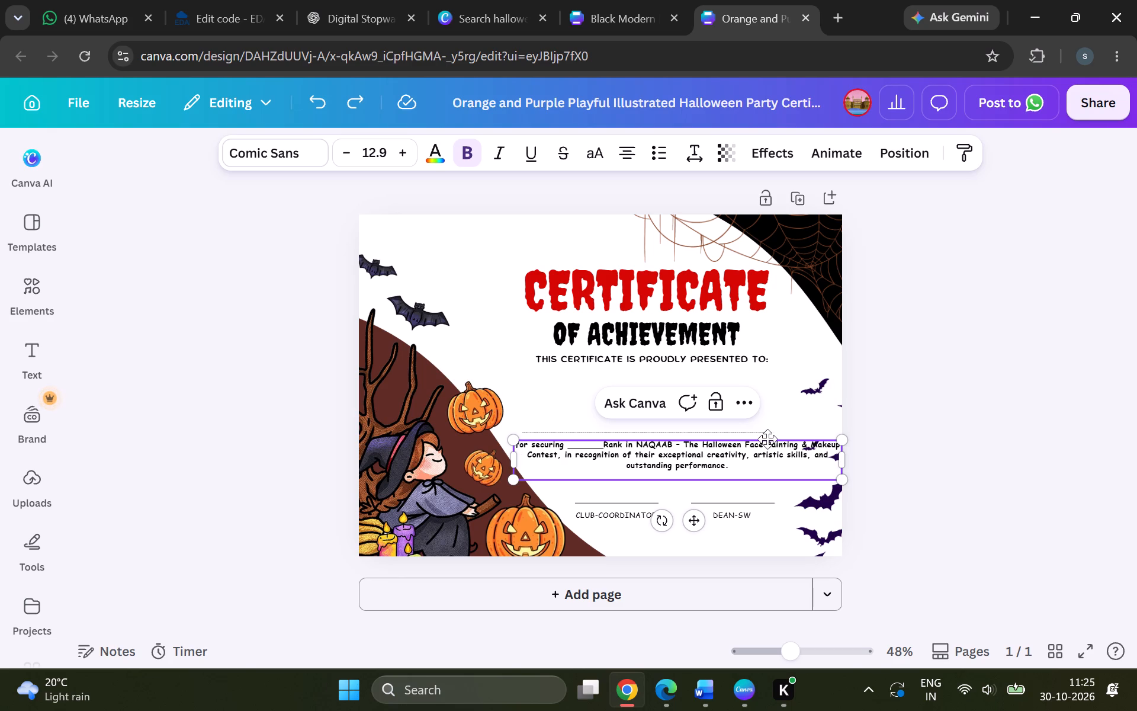
# Insert a line break after "Painting &" in the award text so "Makeup Contest" starts the second line.
pyautogui.click(811, 444)
pyautogui.press('Return')
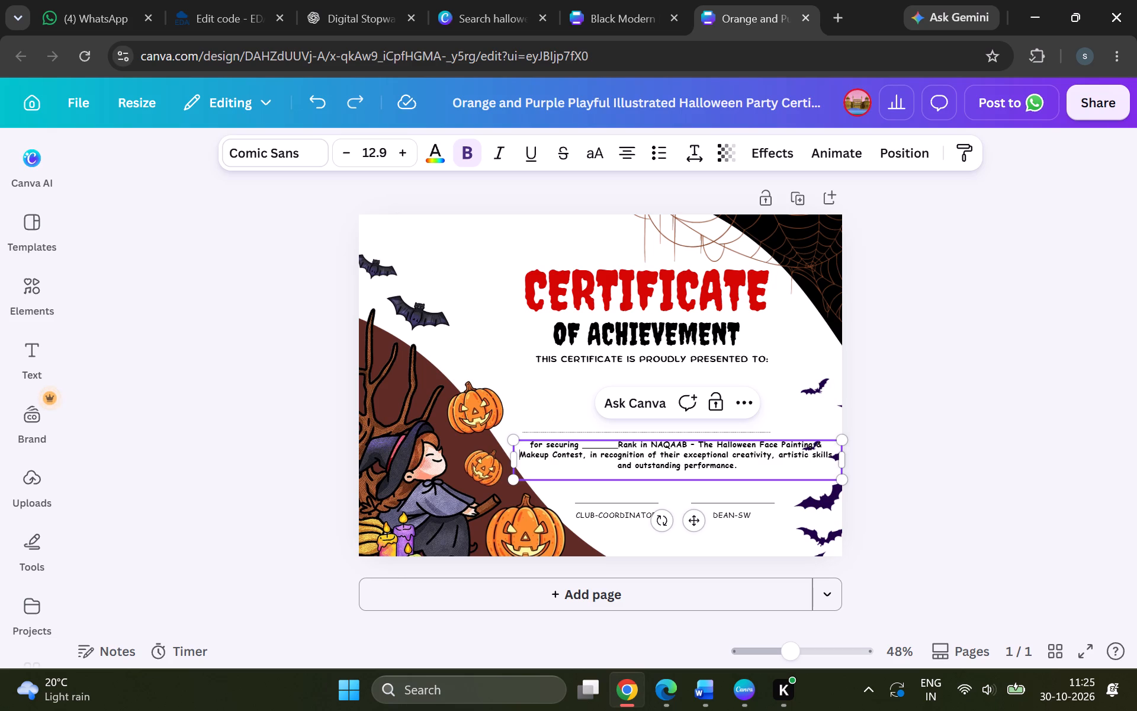
pyautogui.click(526, 445)
pyautogui.press('BackSpace')
pyautogui.press('BackSpace')
pyautogui.press('BackSpace')
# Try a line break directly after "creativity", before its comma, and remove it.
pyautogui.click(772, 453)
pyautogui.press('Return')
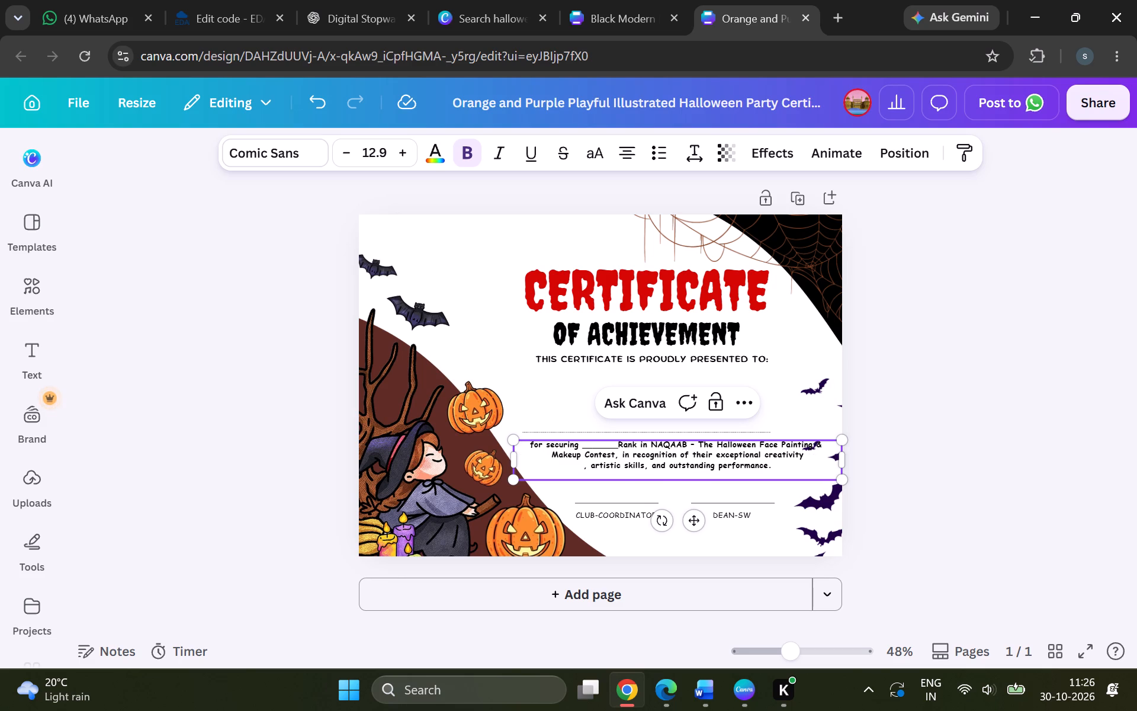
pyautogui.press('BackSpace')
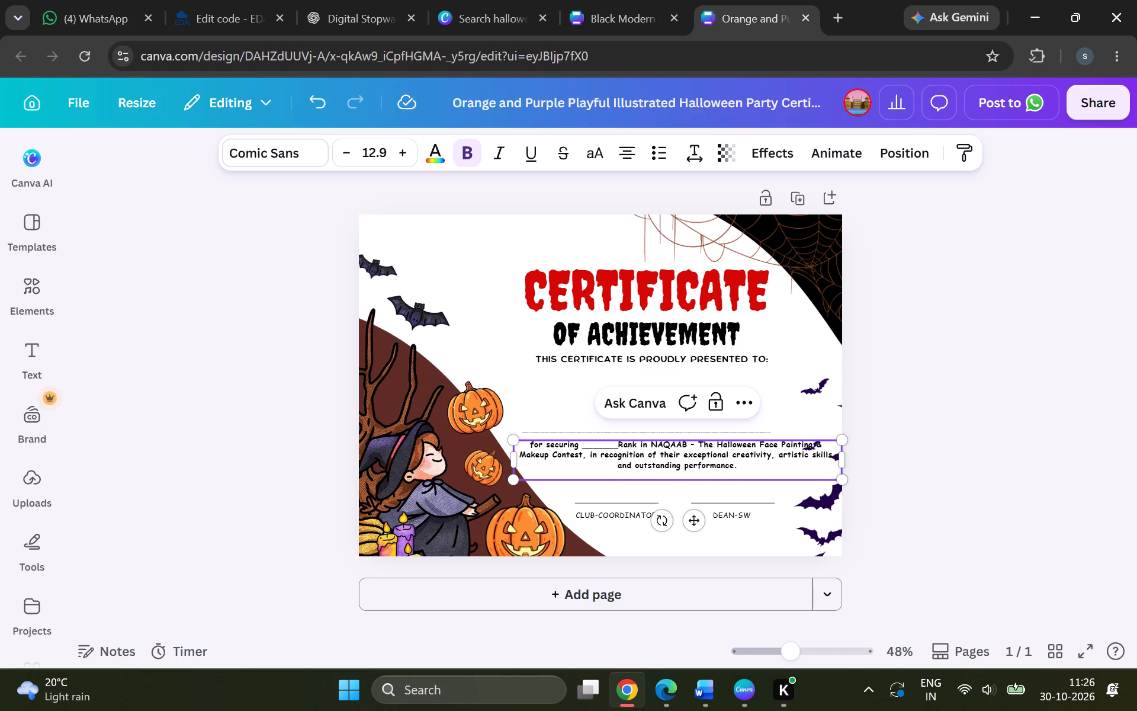
# Insert a line break after "creativity," so the third line starts with "artistic skills".
pyautogui.click(778, 456)
pyautogui.press('Return')
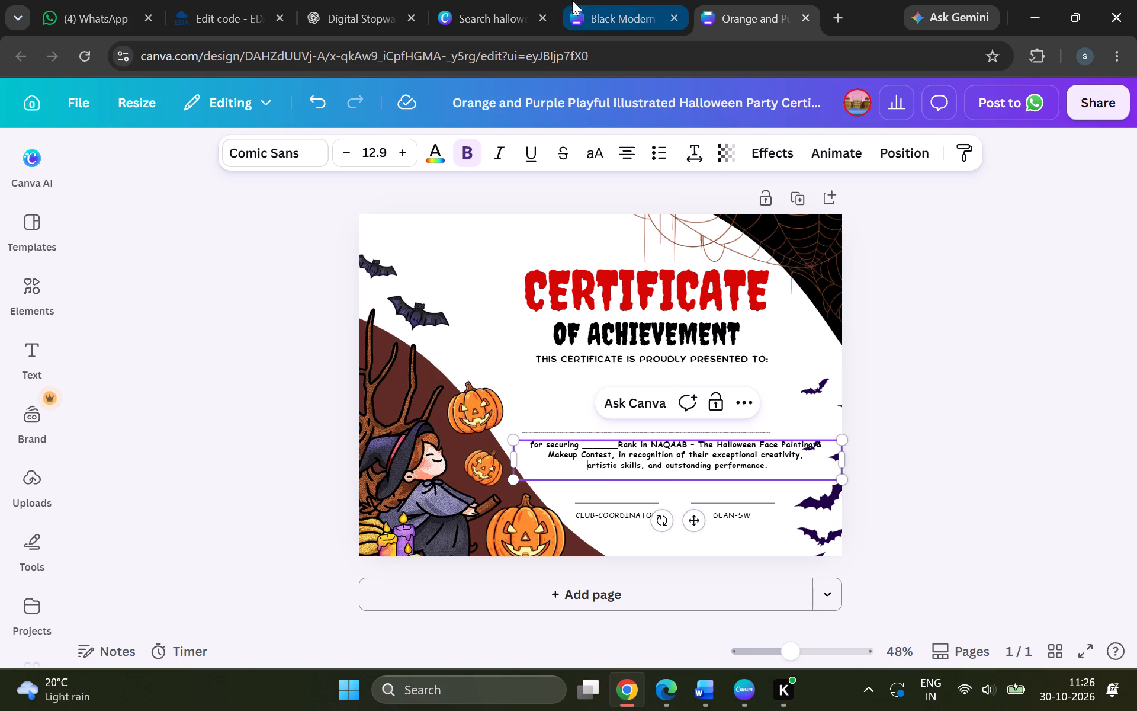
# Switch to the stopwatch testbench project in EDA Playground.
pyautogui.click(369, 14)
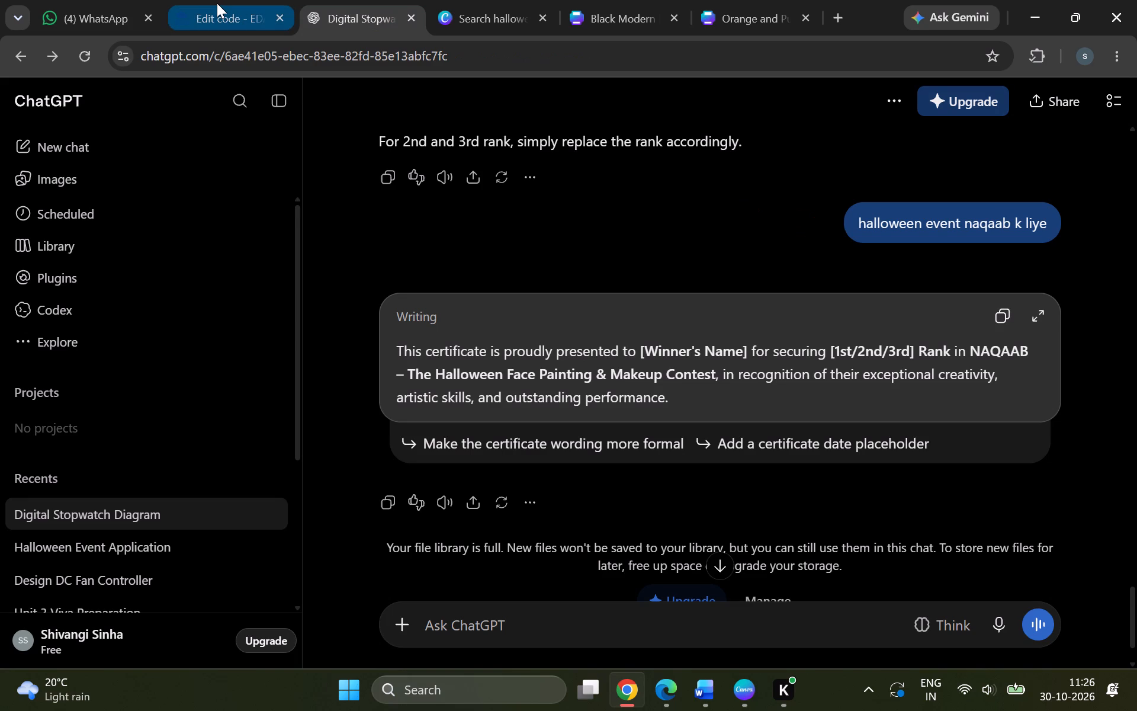
pyautogui.click(217, 3)
pyautogui.scroll(2, 621, 285)
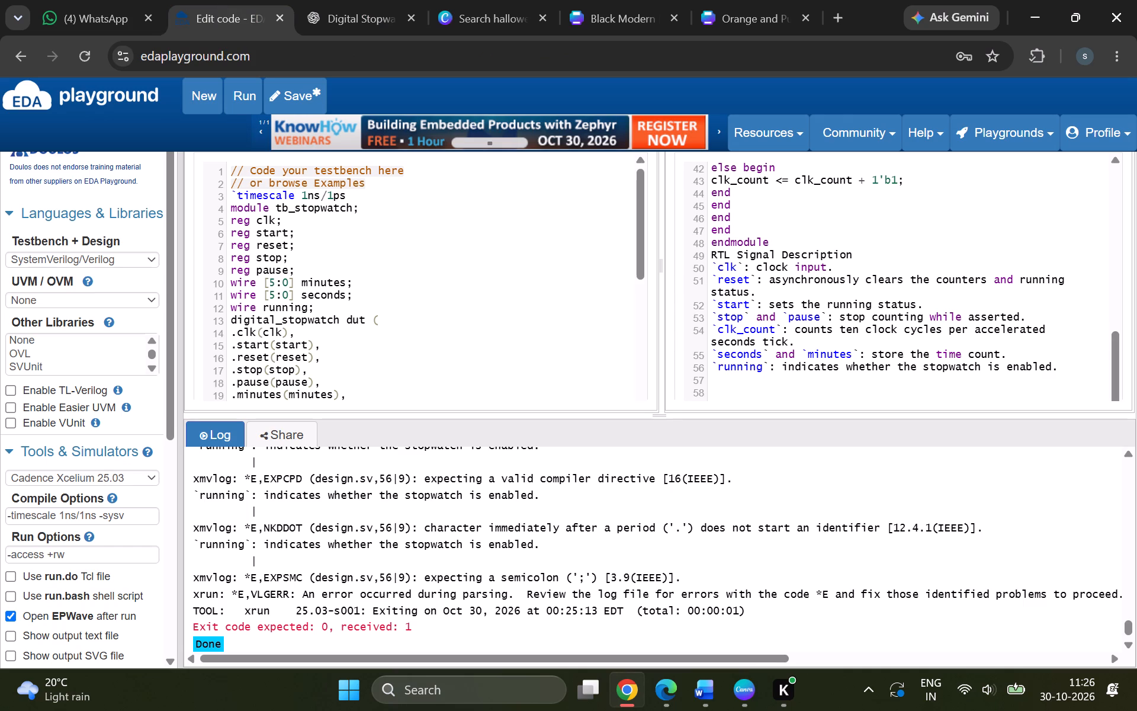
pyautogui.press('Right')
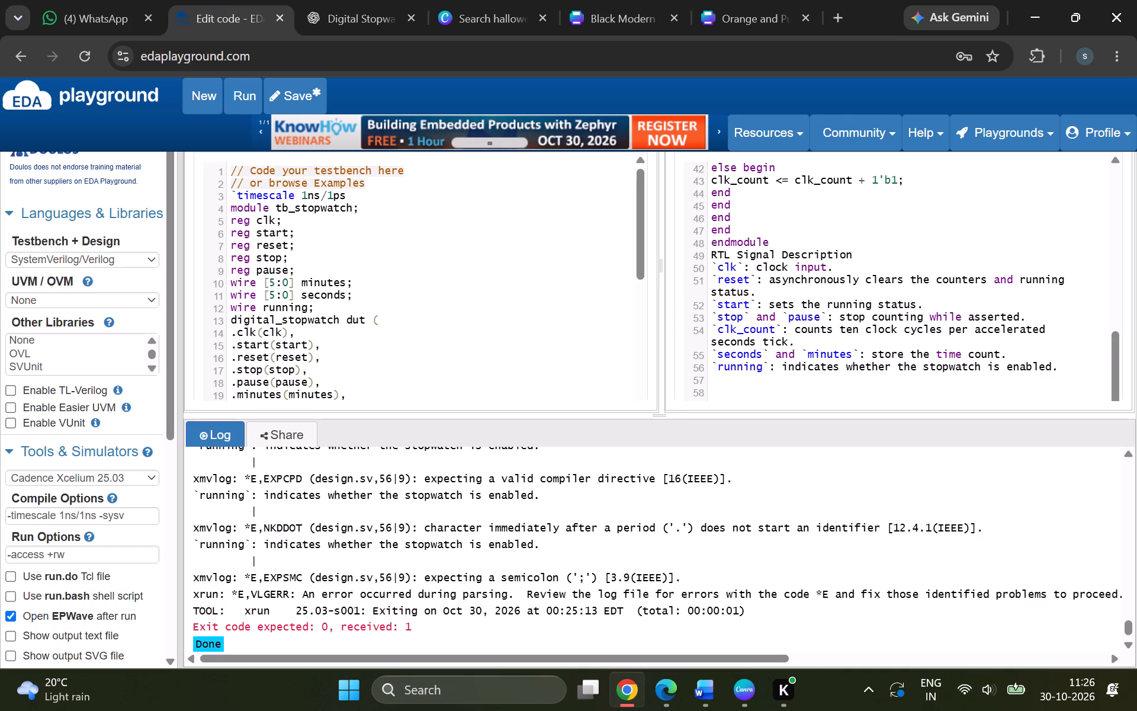
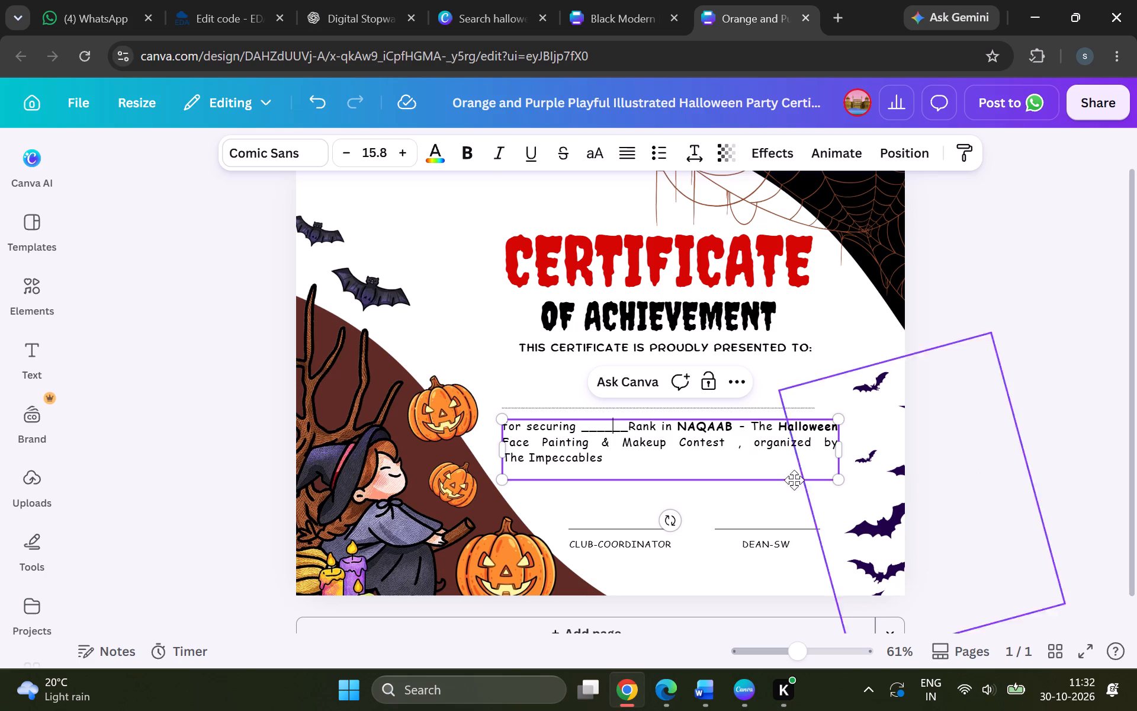
# Add "at" after "The Impeccables" at the end of the certificate's award text.
pyautogui.click(698, 470)
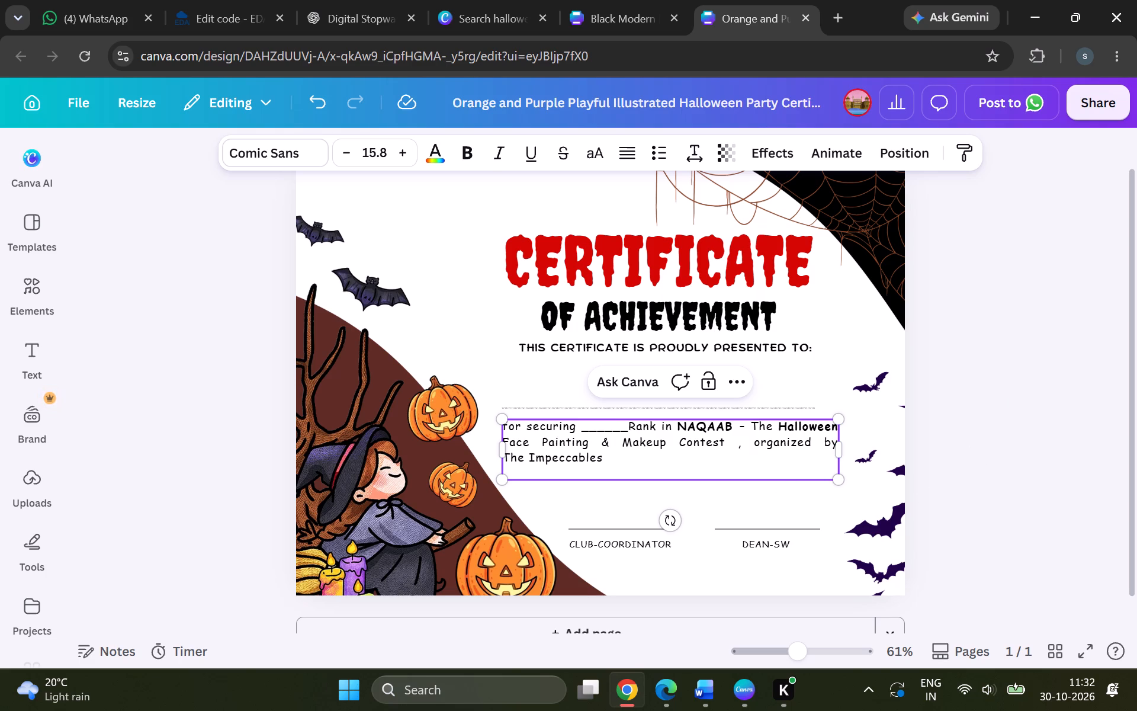
pyautogui.click(616, 457)
pyautogui.press('a')
pyautogui.press('BackSpace')
pyautogui.press('space')
pyautogui.write('at')
pyautogui.press('space')
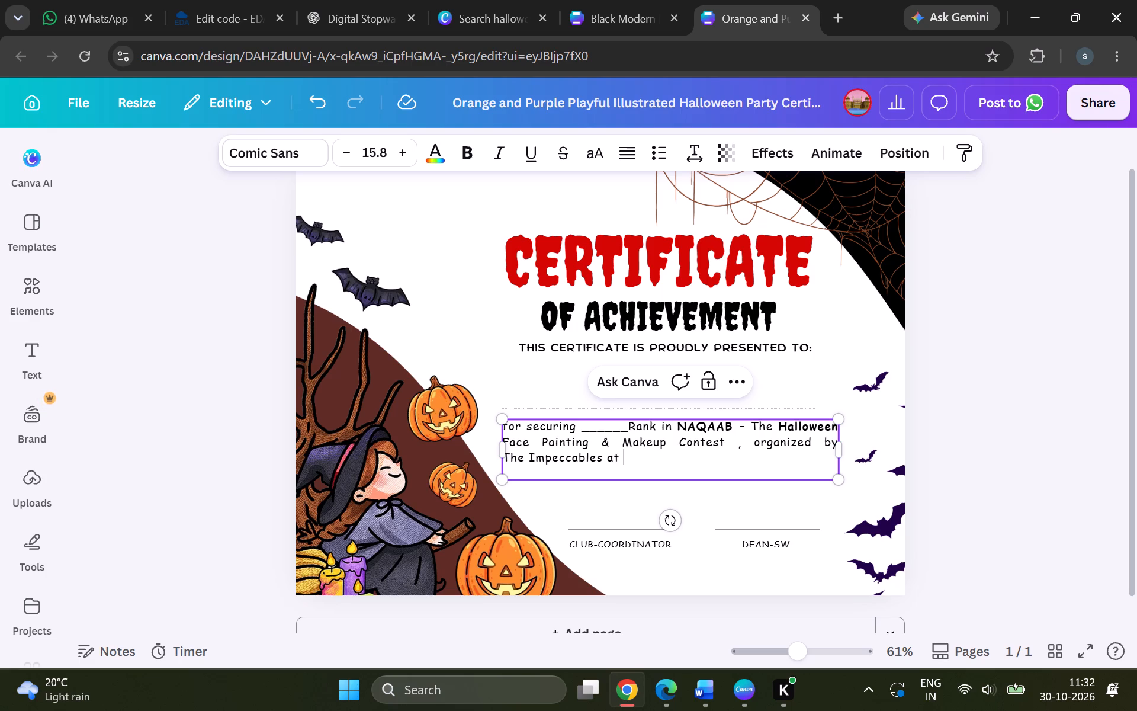
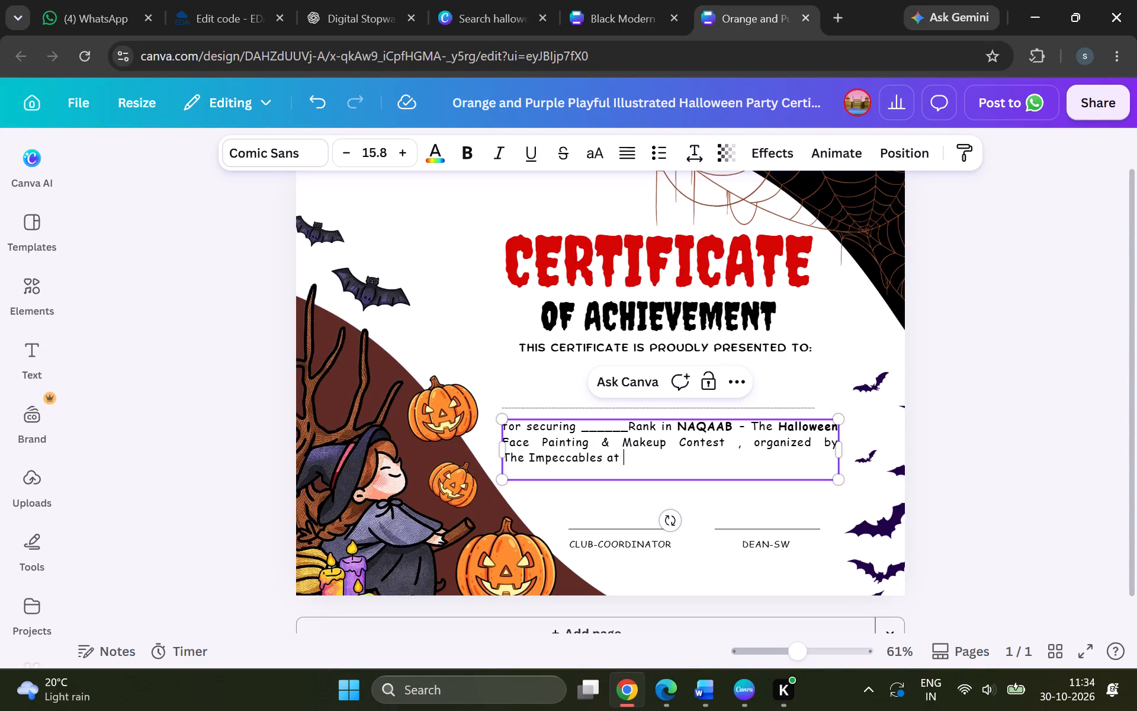
# Add "KIET" after "The Impeccables at" at the end of the certificate's award text.
pyautogui.write('KIET')
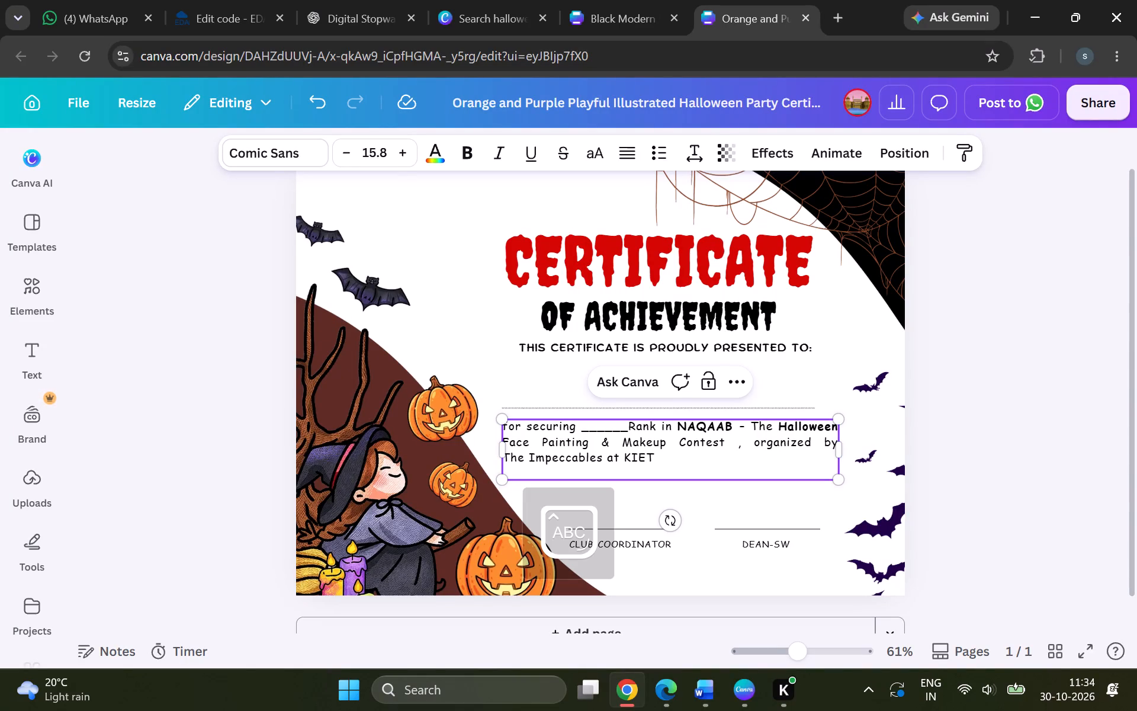
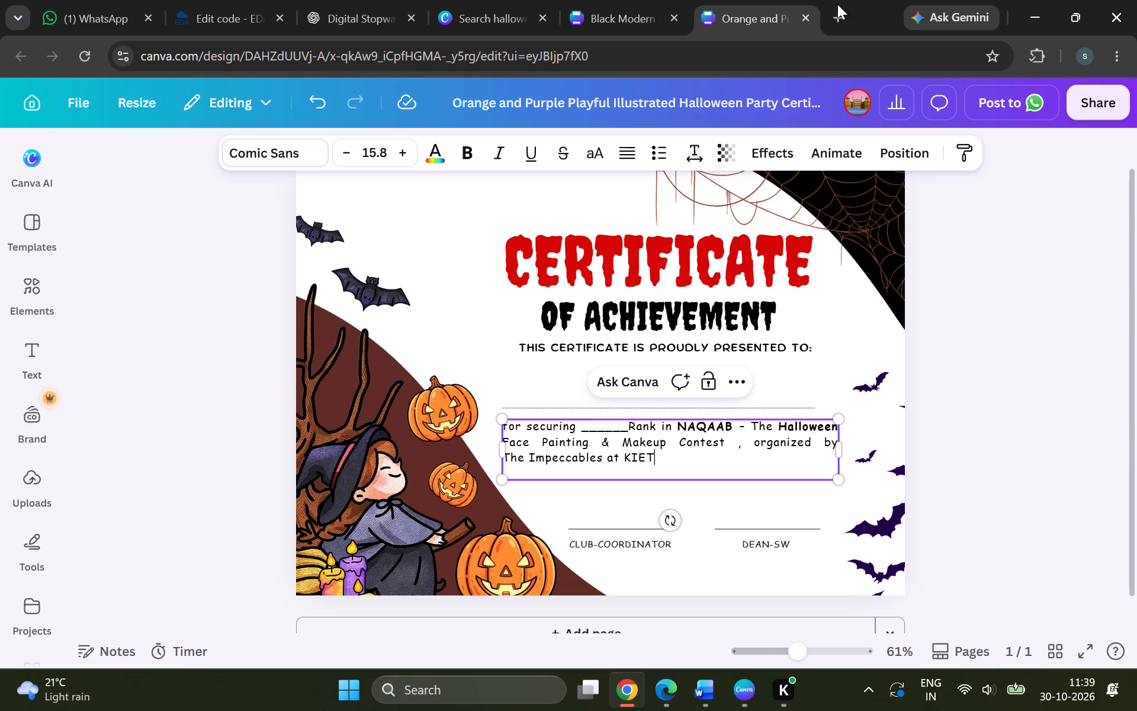
# Switch to the open EDA Playground code page in the browser.
pyautogui.click(224, 17)
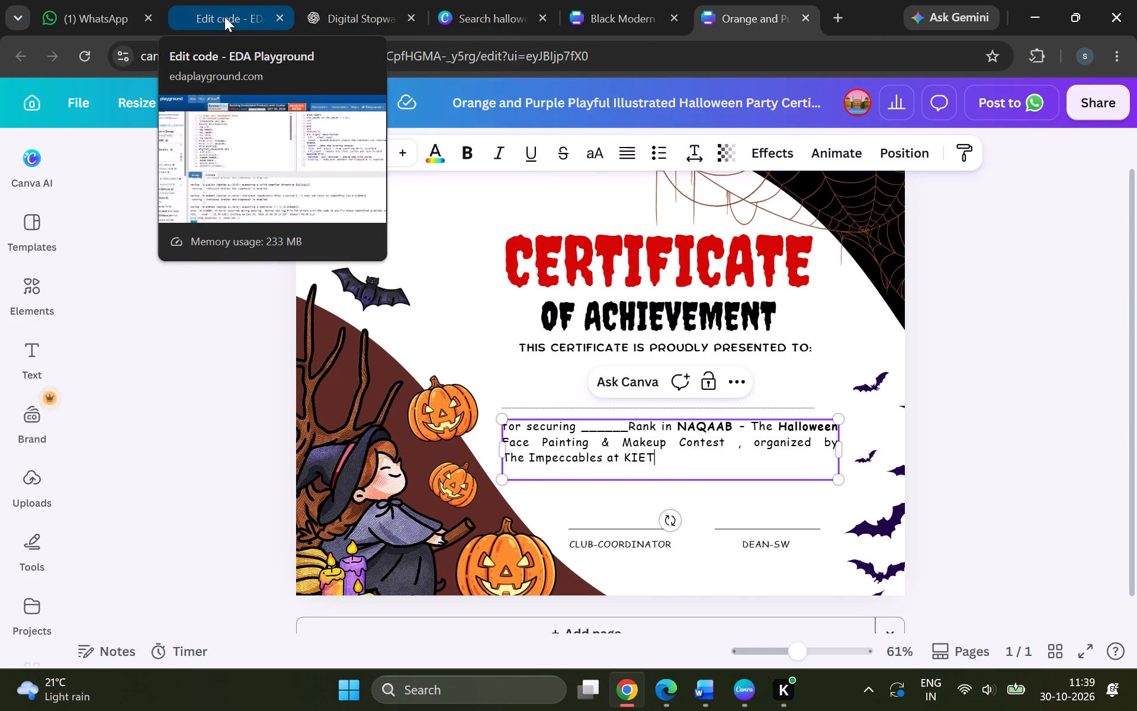
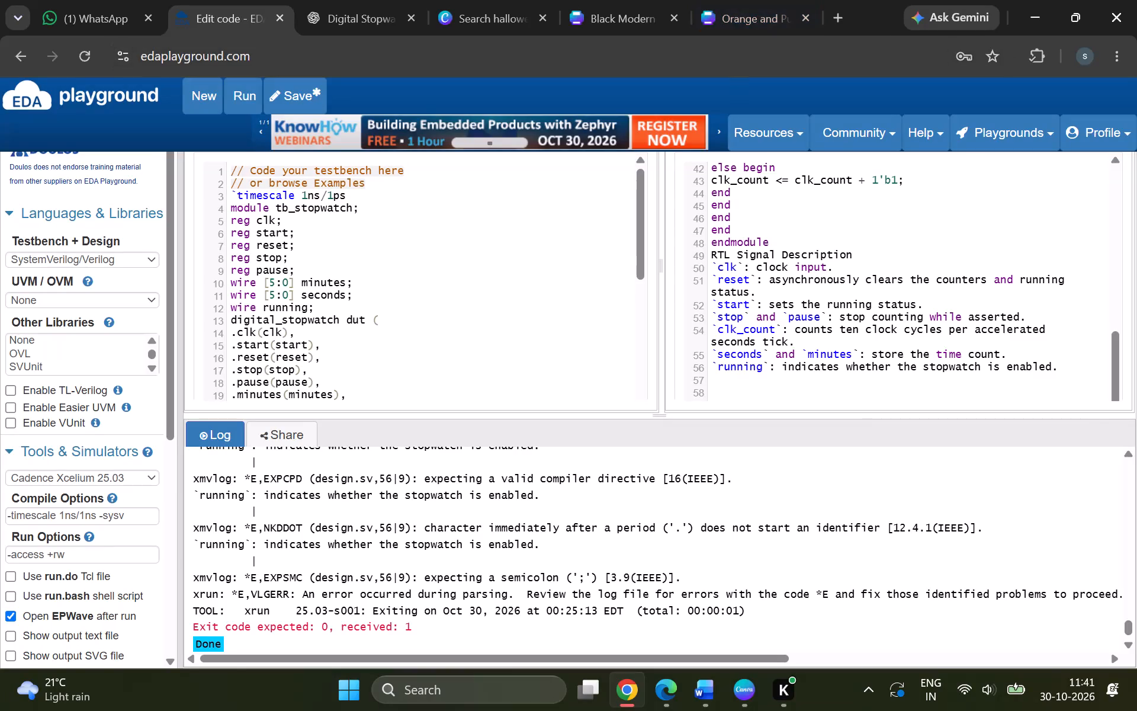
# In the Canva certificate, continue the award text after "KIET" with ",IN REG" and replace the capitalised "IN REG" with lowercase text starting "i".
pyautogui.click(731, 0)
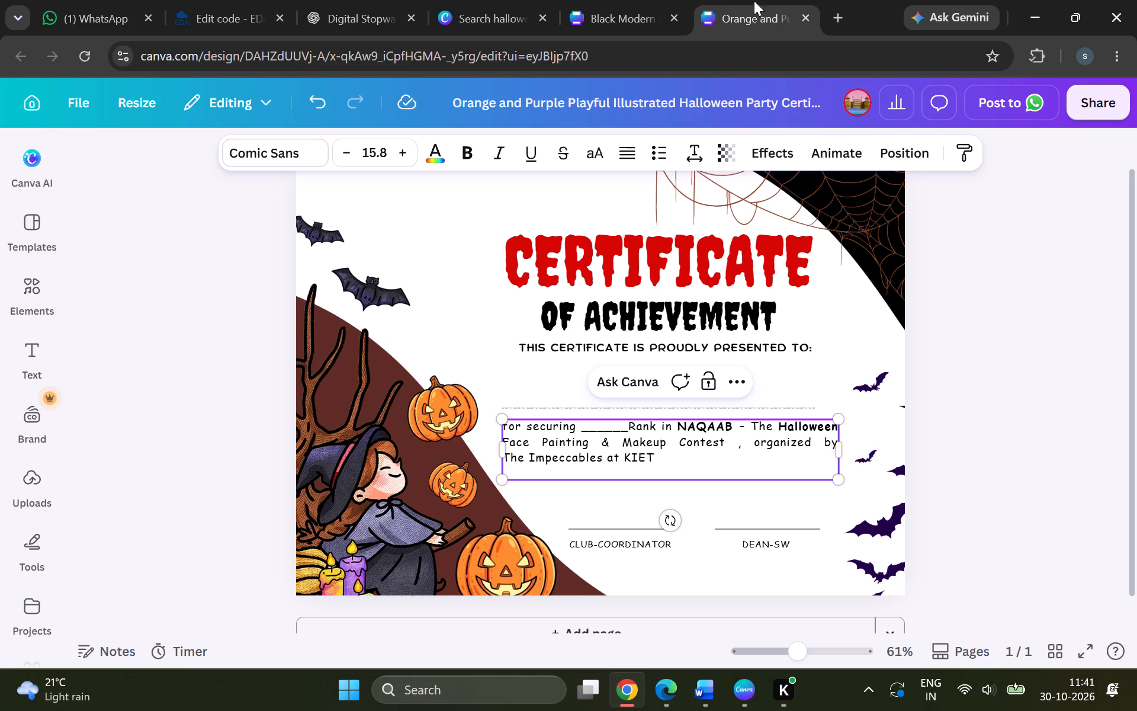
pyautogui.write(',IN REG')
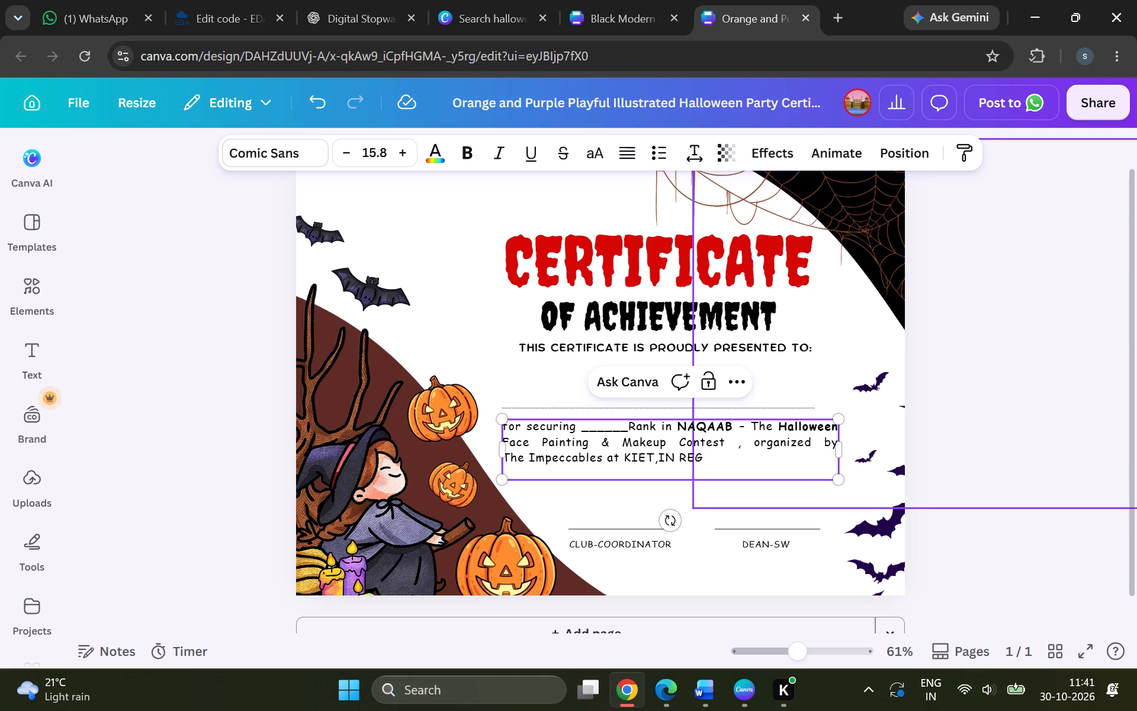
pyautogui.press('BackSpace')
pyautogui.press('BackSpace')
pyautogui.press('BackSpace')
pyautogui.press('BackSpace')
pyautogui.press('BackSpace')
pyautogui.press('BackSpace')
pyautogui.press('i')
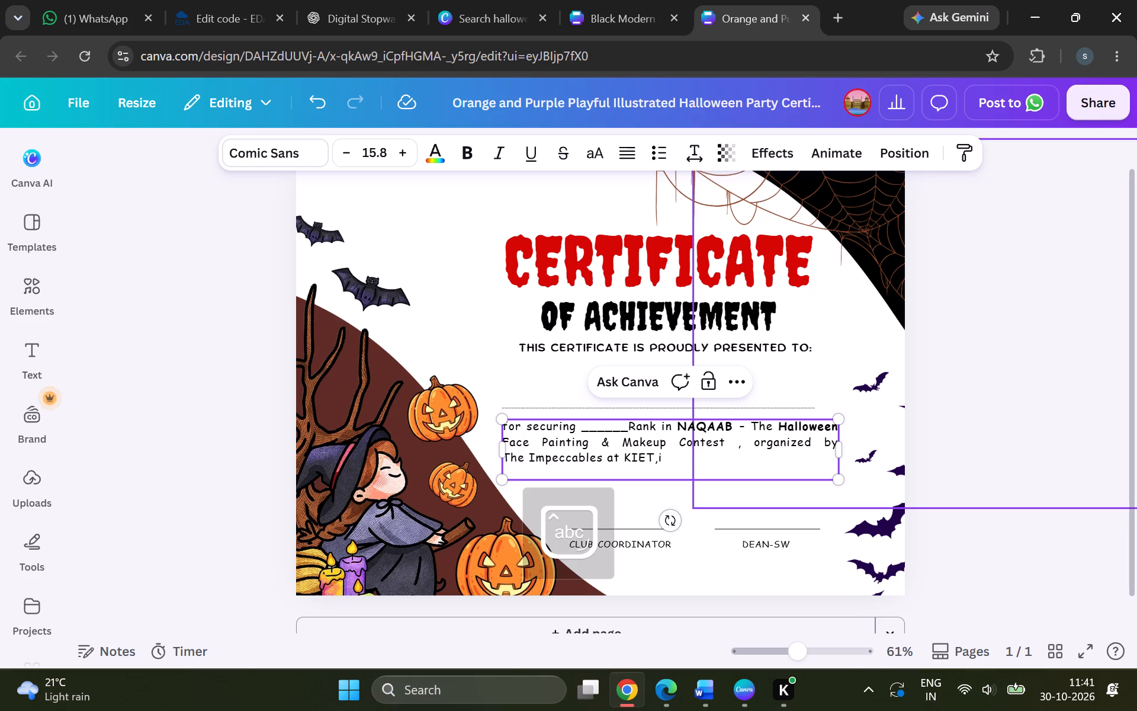